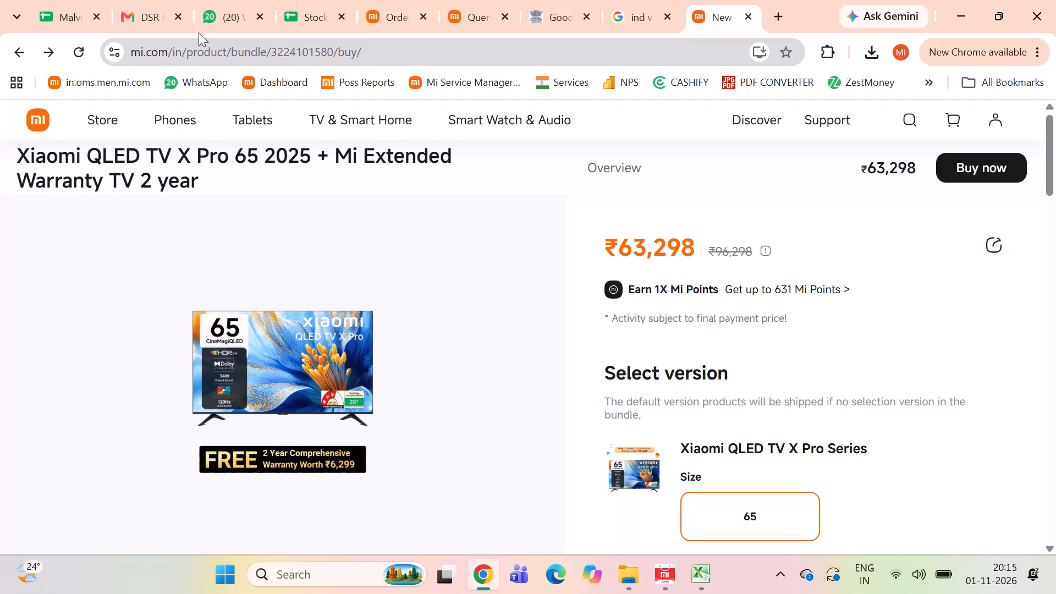
Examine the latest sales rows in the DSR workbook's Bill wise Sale Paste sheet, and check the store's Order list for 2026-11-01.
left_click(57, 7)
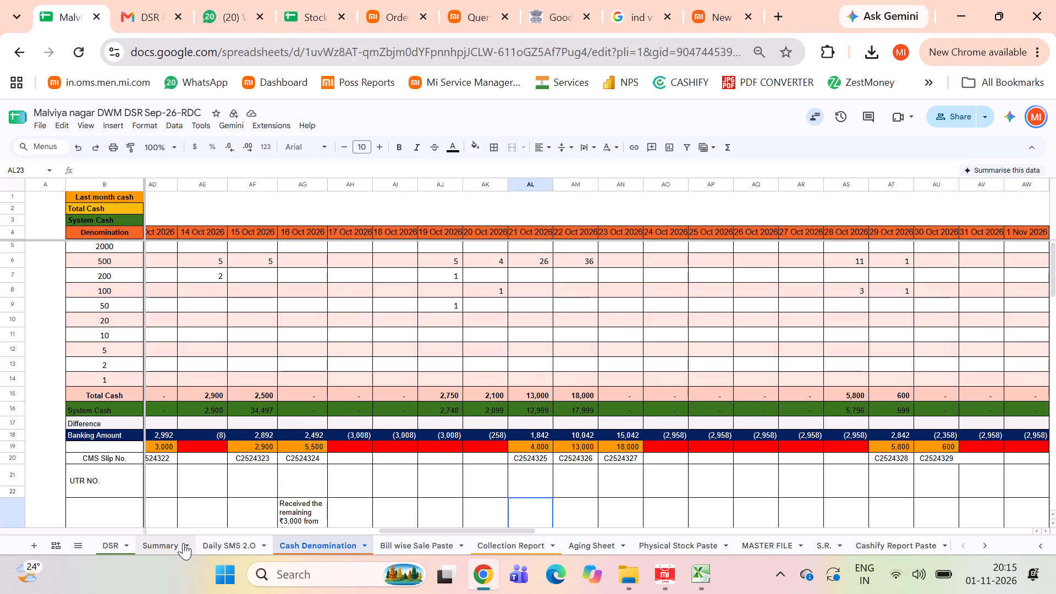
left_click(410, 541)
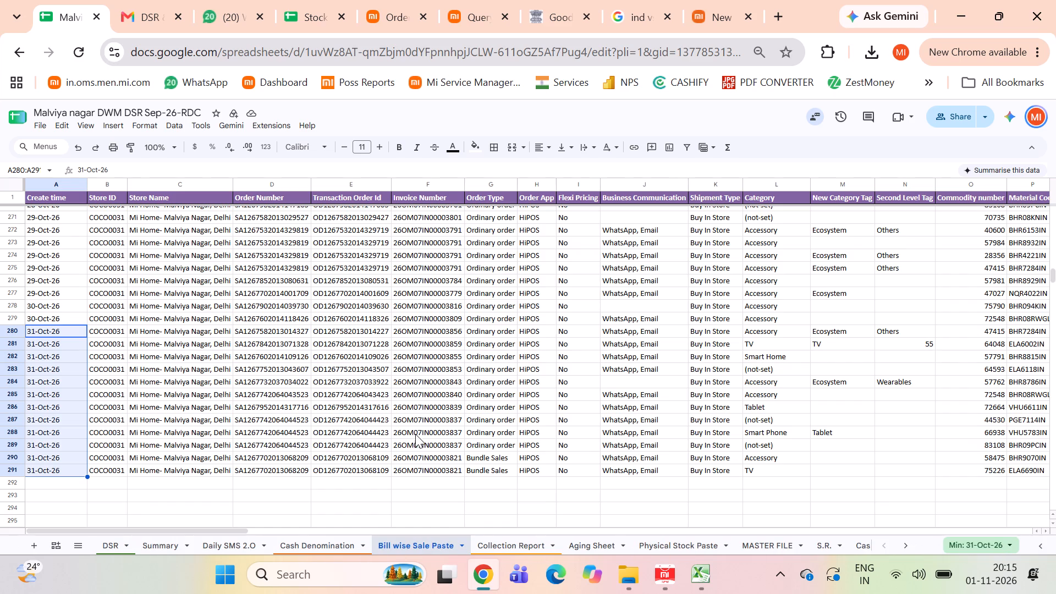
left_click(106, 488)
key("Left")
key("Left")
key("Left")
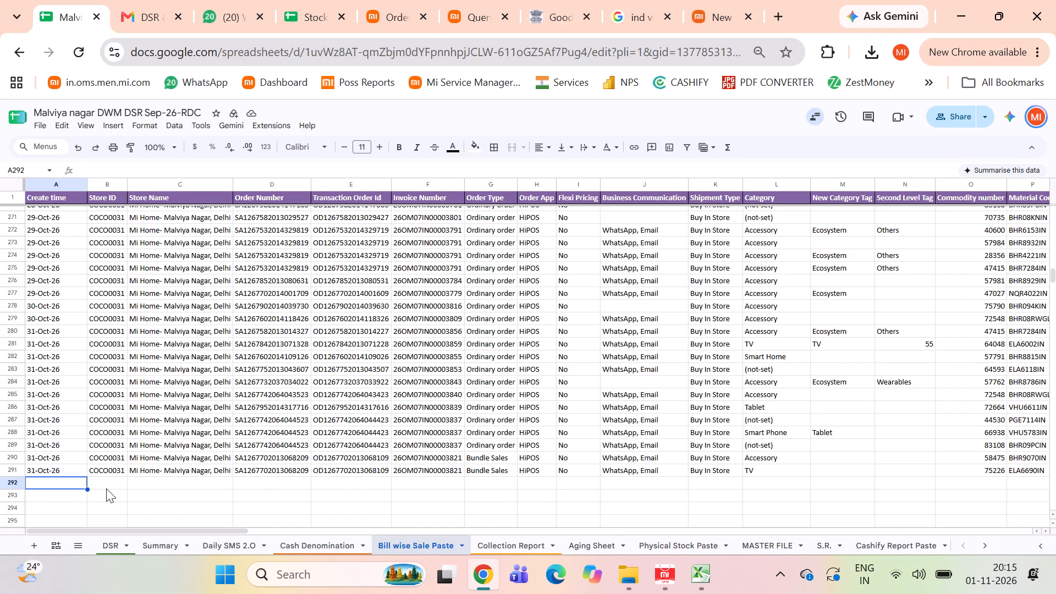
left_click(57, 290)
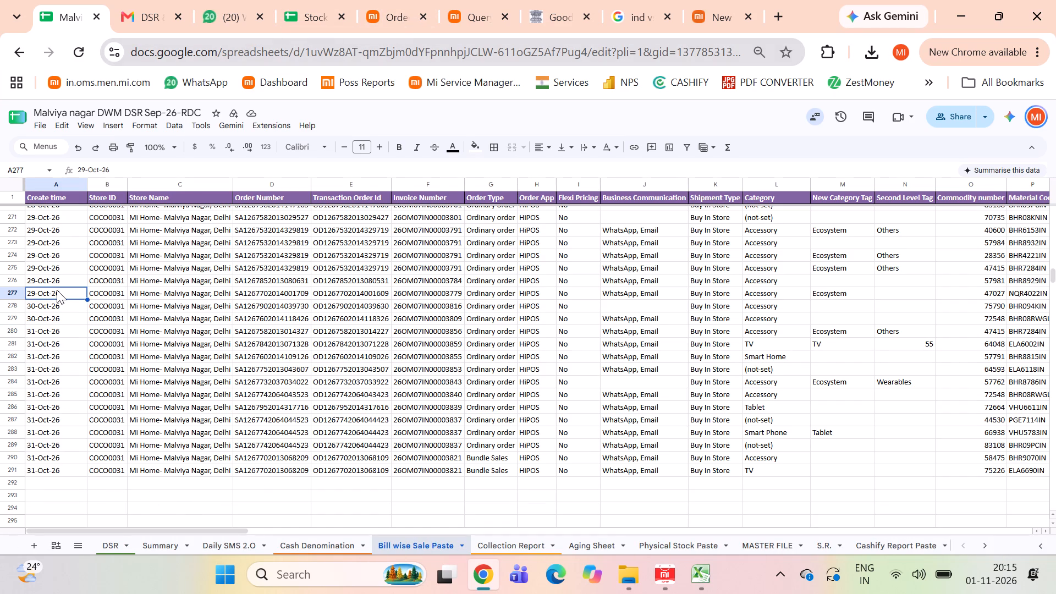
key("Up")
key("Up")
key("Up")
key("Up")
key("Up")
key("Up")
key("Up")
key("Up")
key("Up")
key("Up")
key("Up")
key("Up")
key("Up")
key("Up")
key("Up")
key("Down")
key("Down")
key("Down")
key("Down")
key("Down")
key("Down")
key("Down")
key("Down")
key("Down")
key("Down")
key("Down")
key("Down")
key("Down")
key("Down")
key("Down")
key("Down")
key("Down")
key("Down")
key("Down")
key("Down")
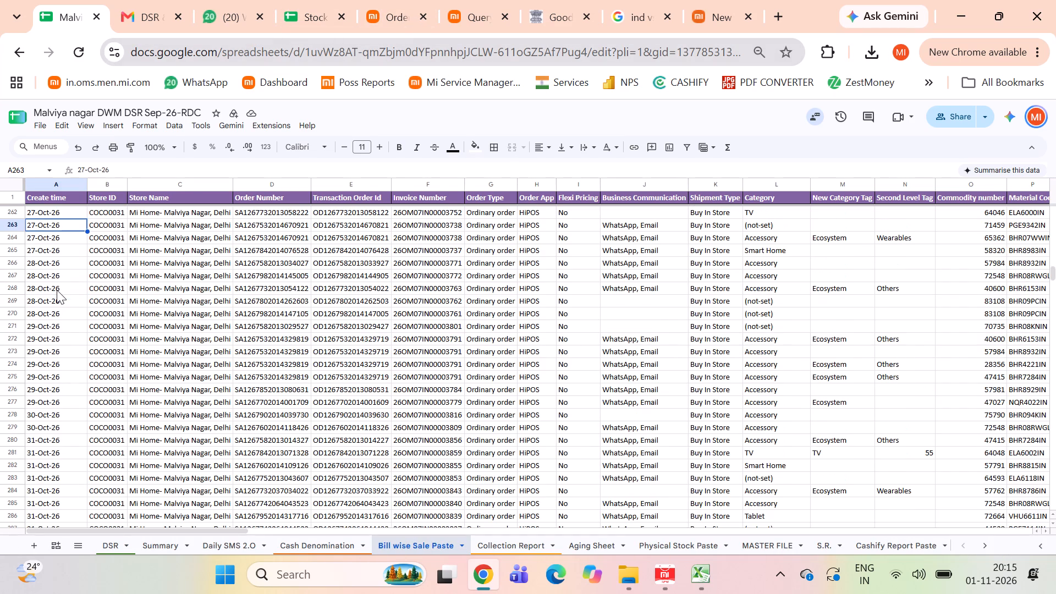
key("Up")
key("Up")
key("Up")
key("Up")
key("Up")
key("Up")
key("Up")
key("Up")
key("Up")
key("Up")
key("Up")
key("Up")
key("Up")
key("Up")
key("Up")
key("Up")
key("Up")
key("Up")
key("Up")
key("Up")
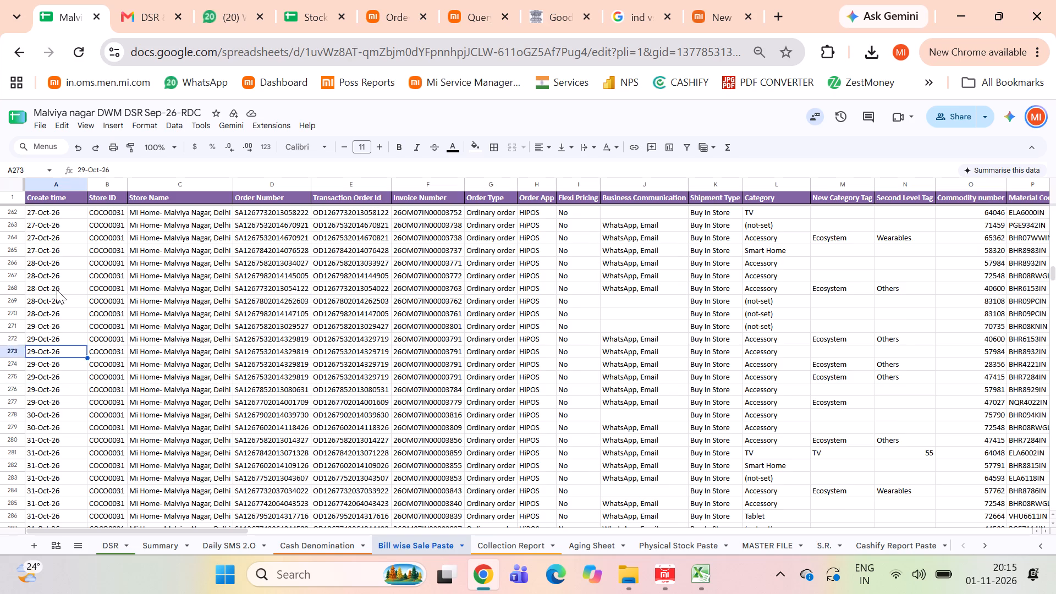
key("Down")
key("Down")
key("Down")
key("Down")
key("Down")
key("ctrl+Down")
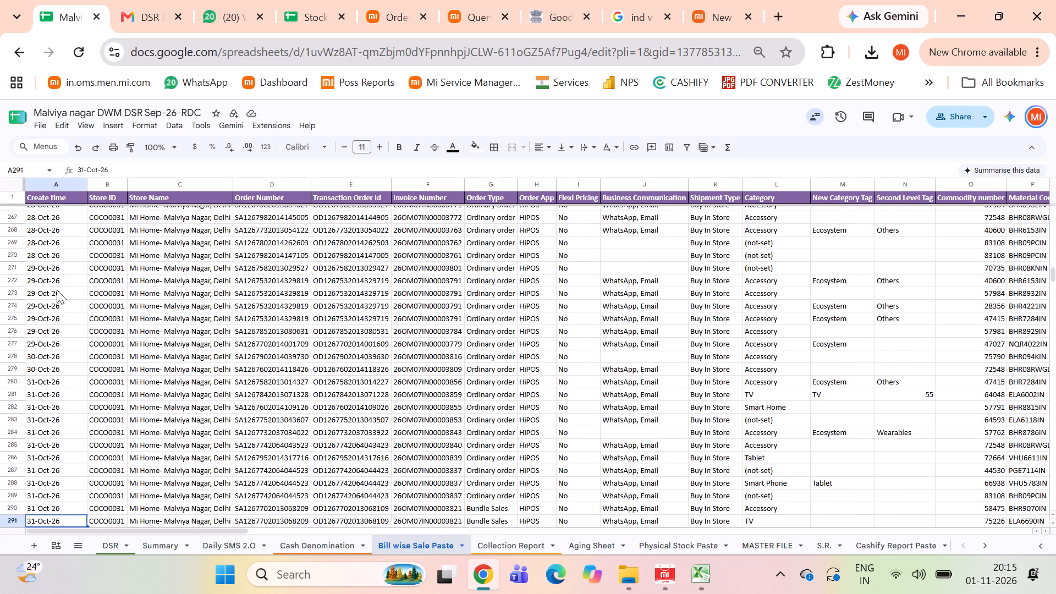
key("Down")
key("Down")
key("Down")
key("Up")
key("Up")
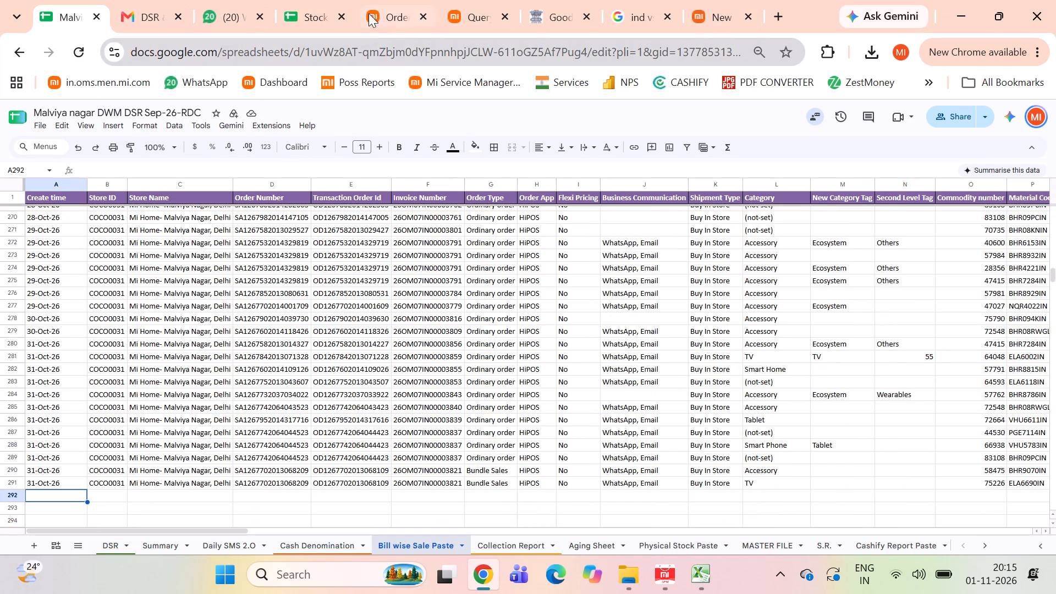
left_click(402, 15)
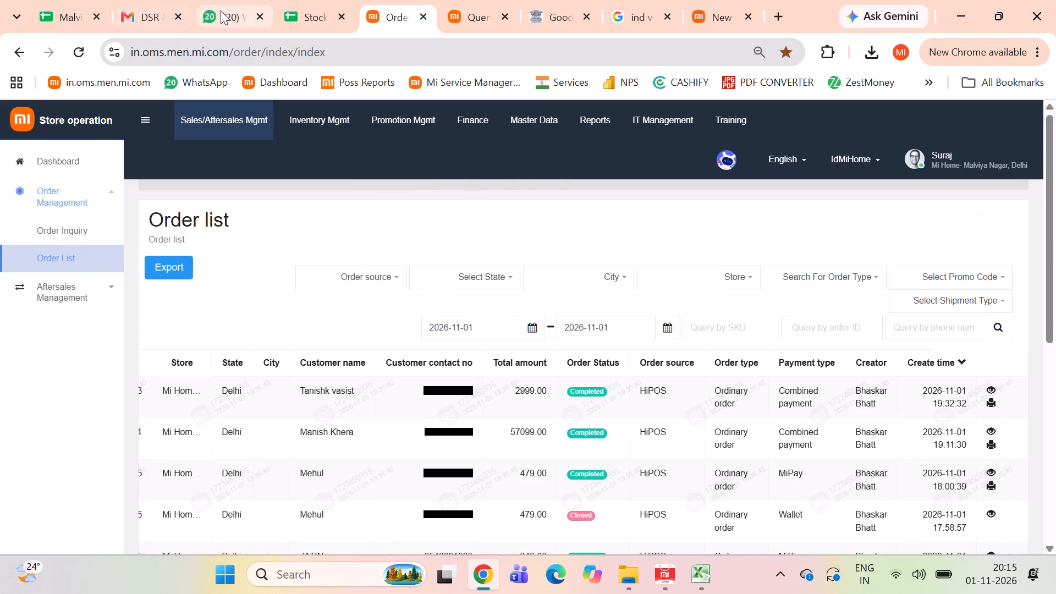
left_click(60, 20)
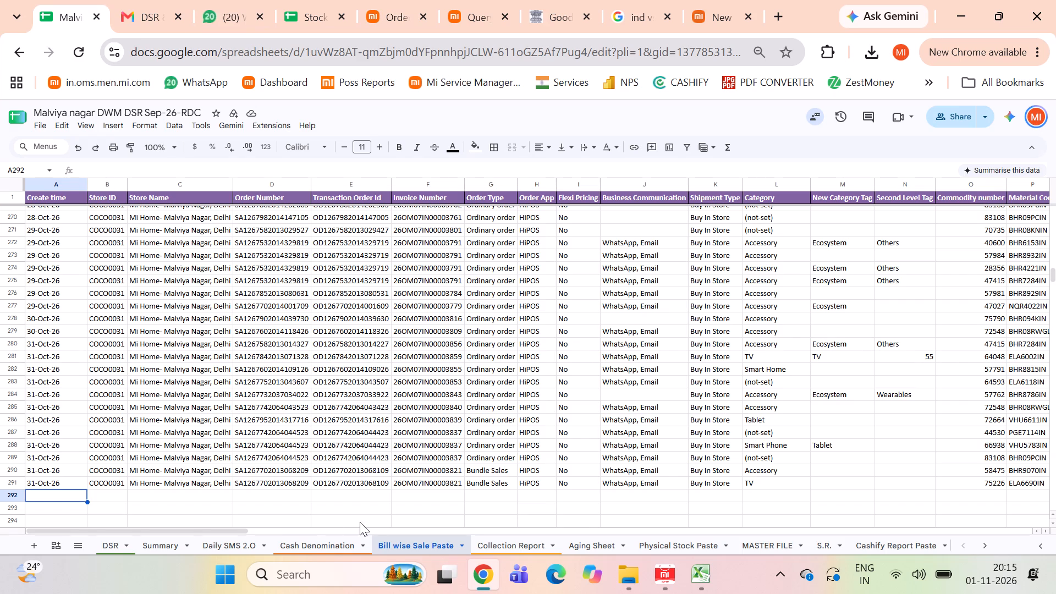
Switch to the Daily SMS 2.O sheet of the DSR workbook.
left_click(220, 551)
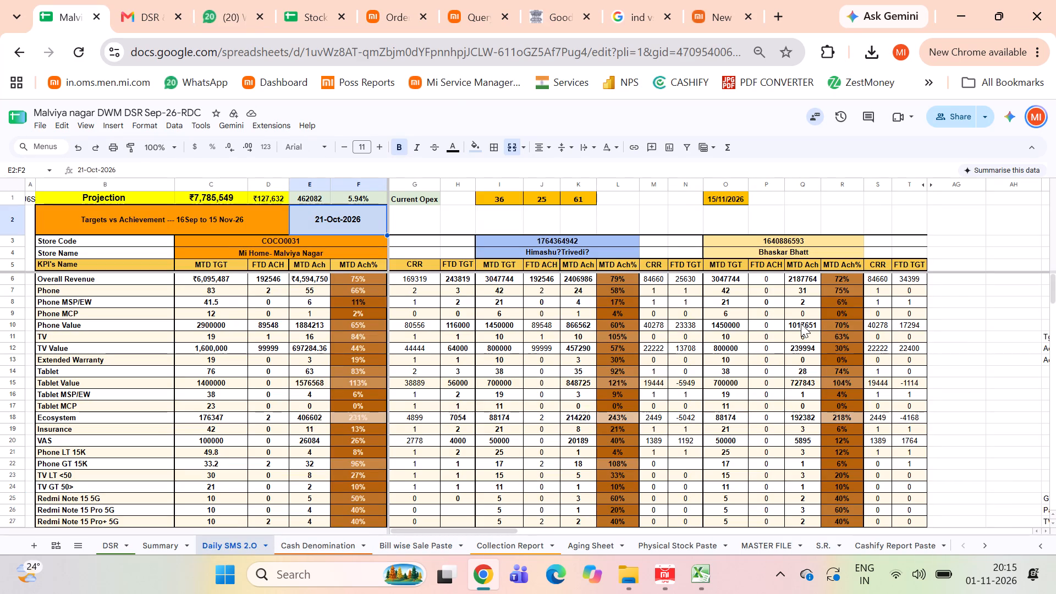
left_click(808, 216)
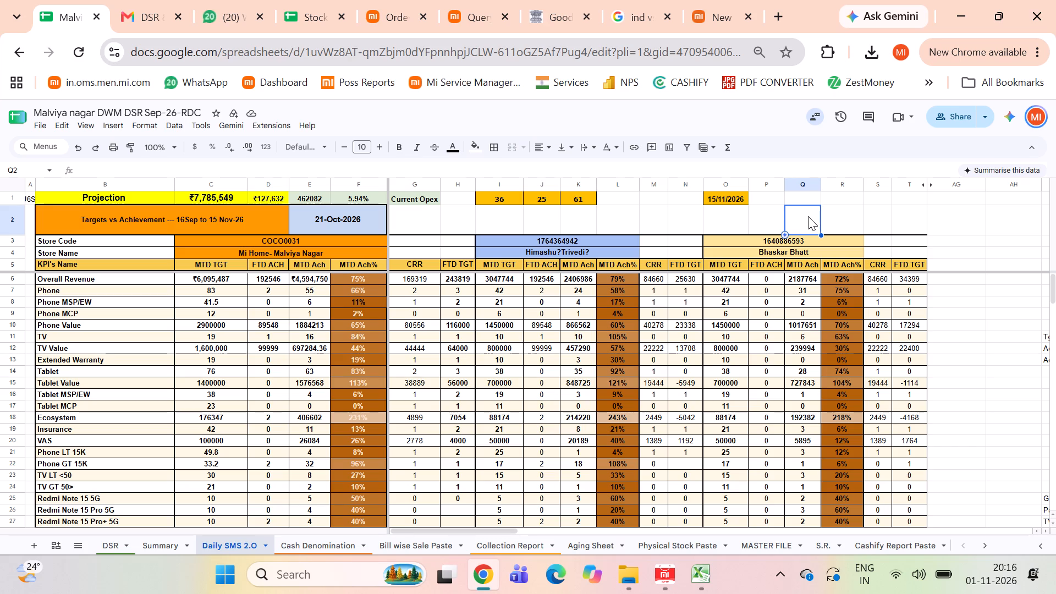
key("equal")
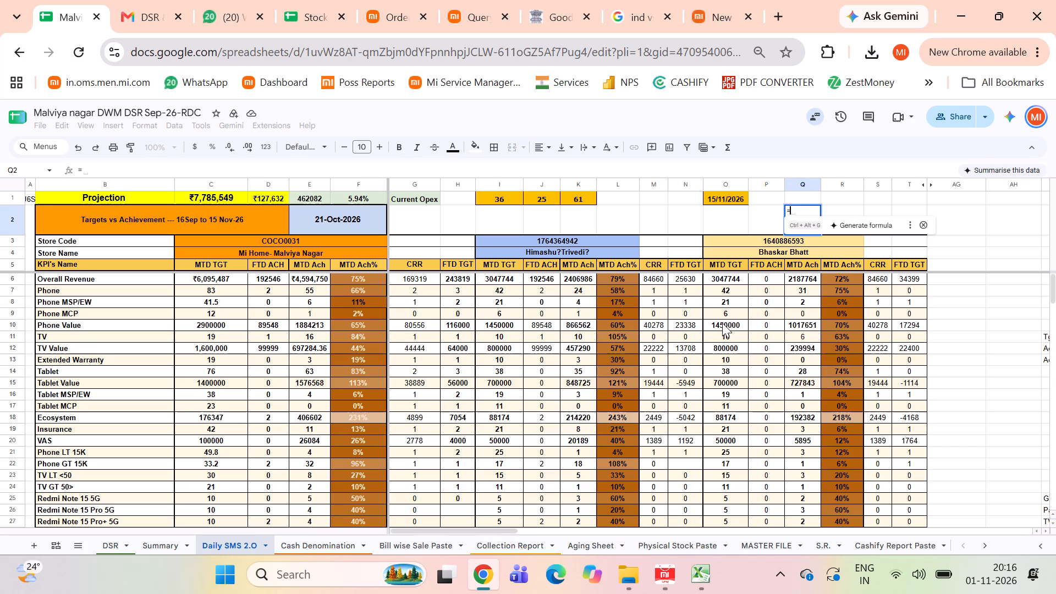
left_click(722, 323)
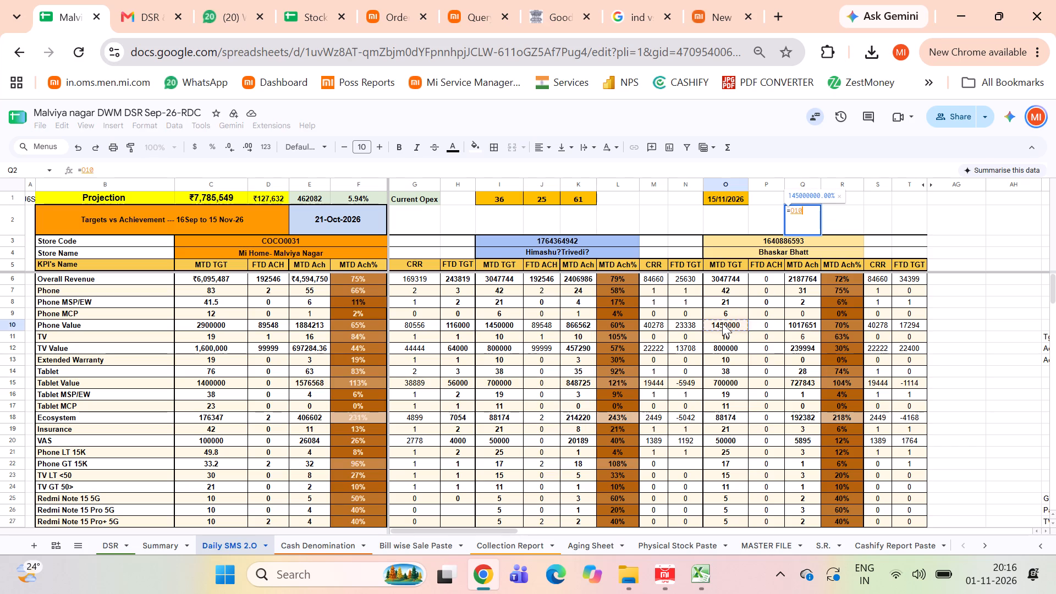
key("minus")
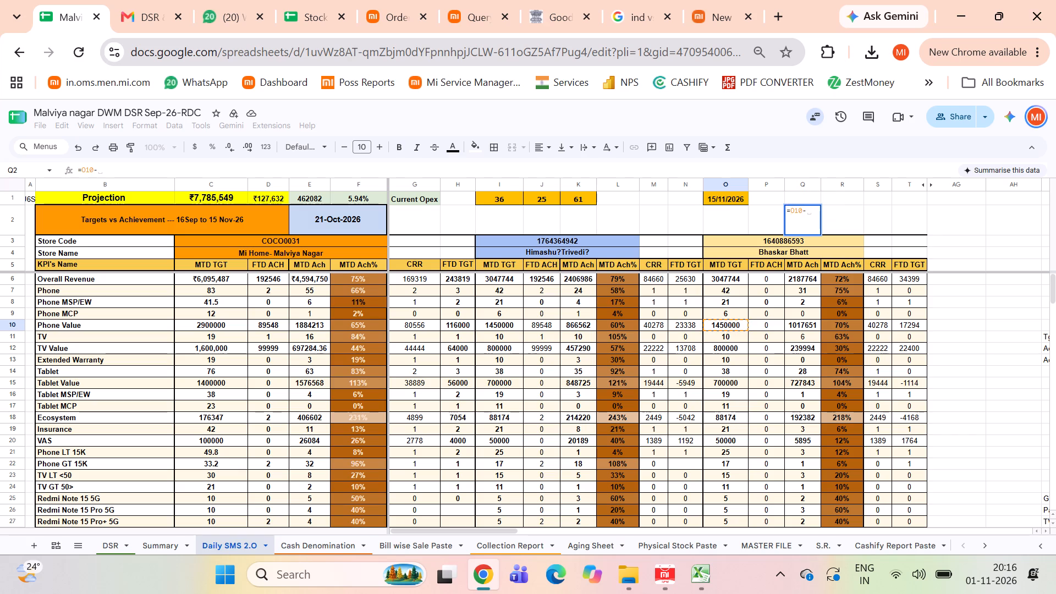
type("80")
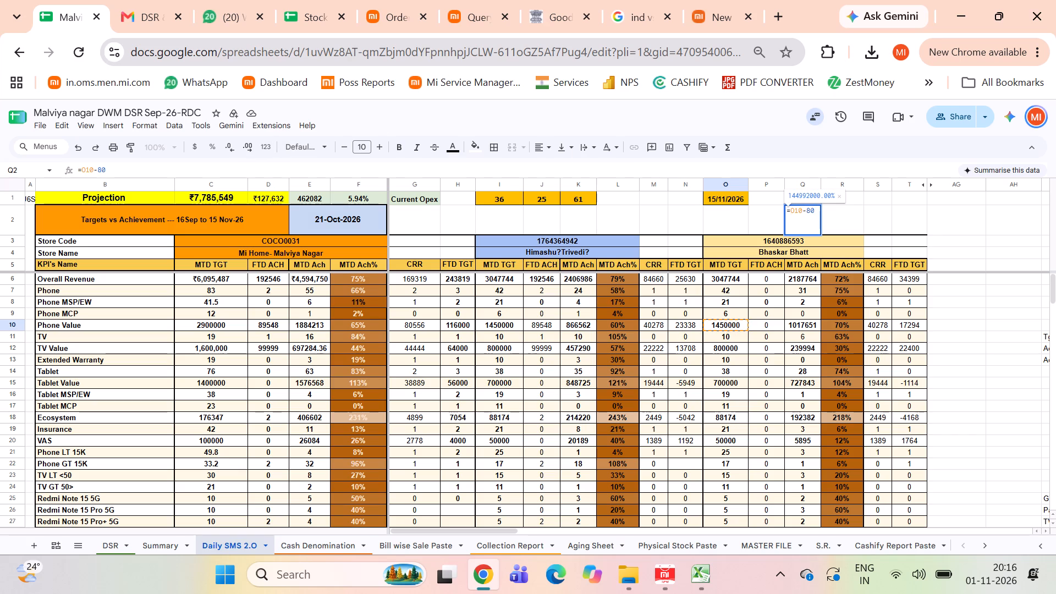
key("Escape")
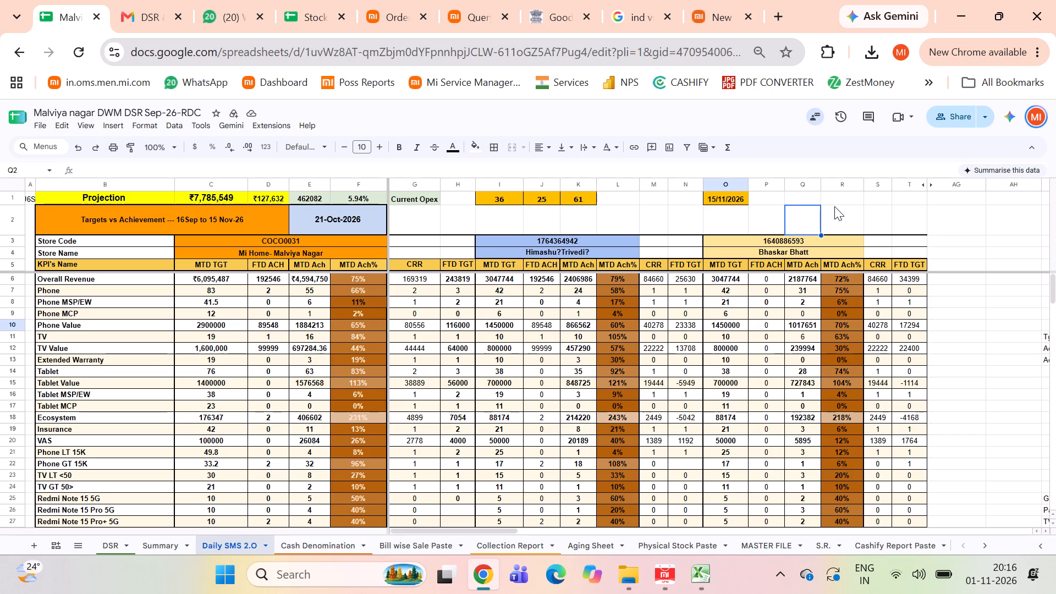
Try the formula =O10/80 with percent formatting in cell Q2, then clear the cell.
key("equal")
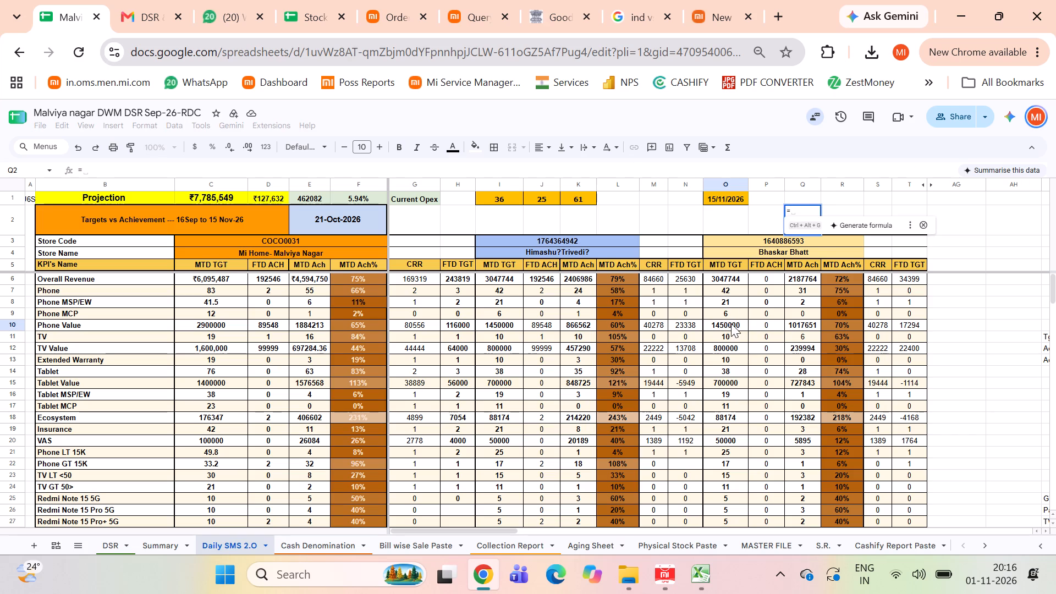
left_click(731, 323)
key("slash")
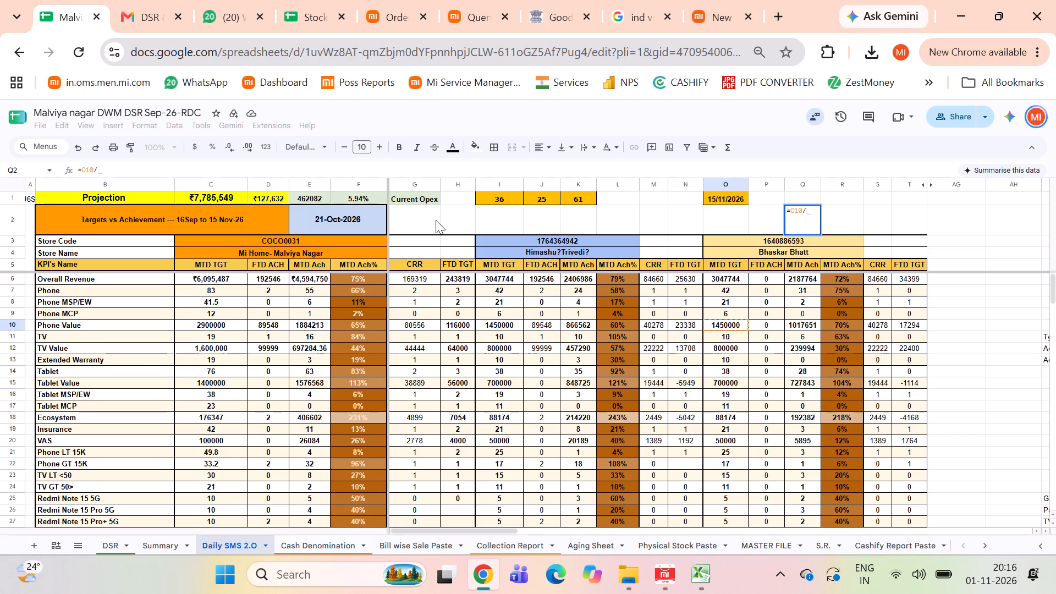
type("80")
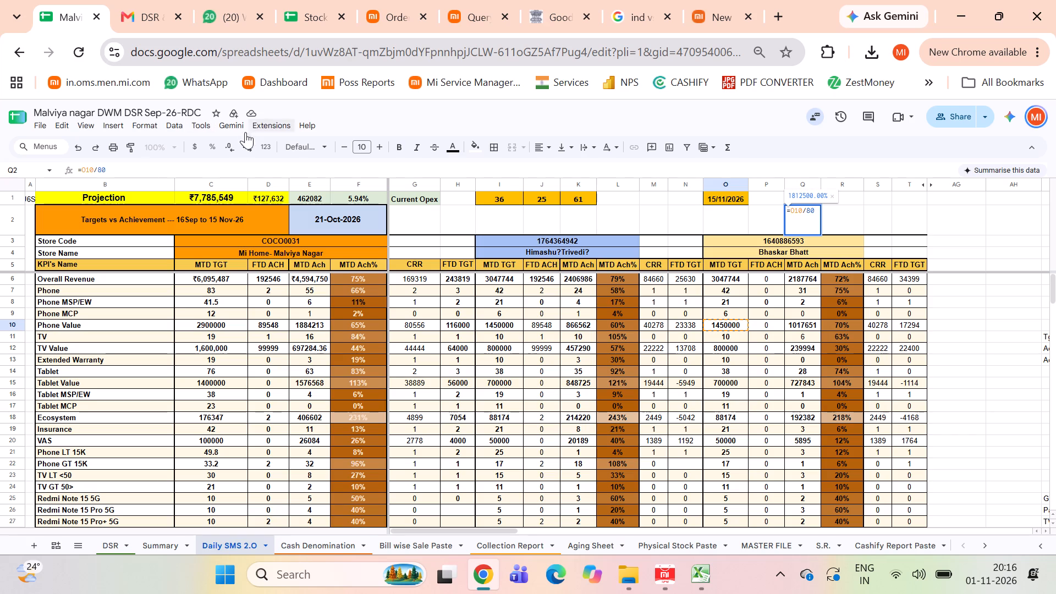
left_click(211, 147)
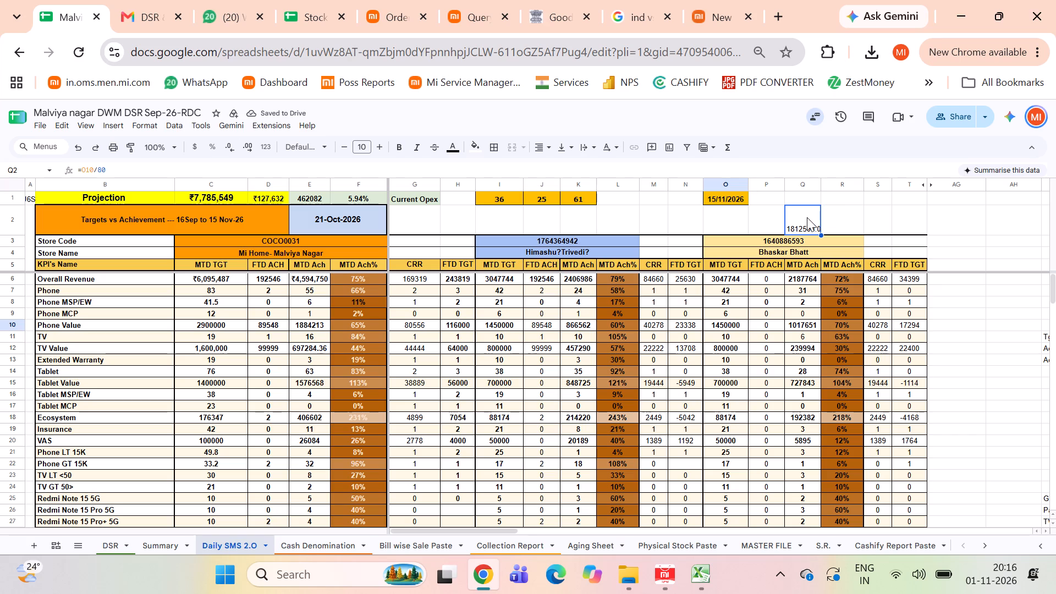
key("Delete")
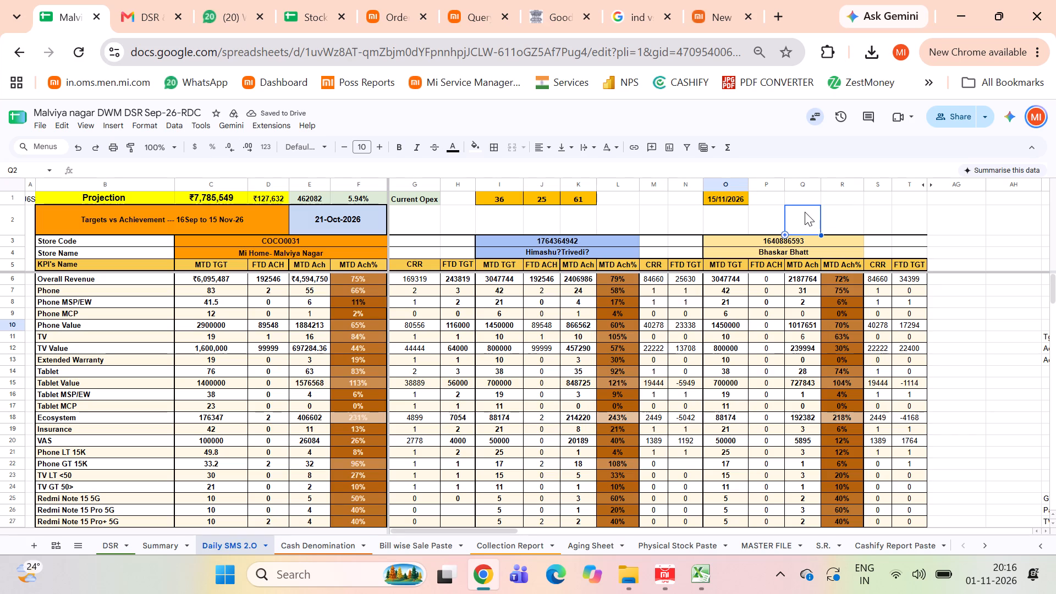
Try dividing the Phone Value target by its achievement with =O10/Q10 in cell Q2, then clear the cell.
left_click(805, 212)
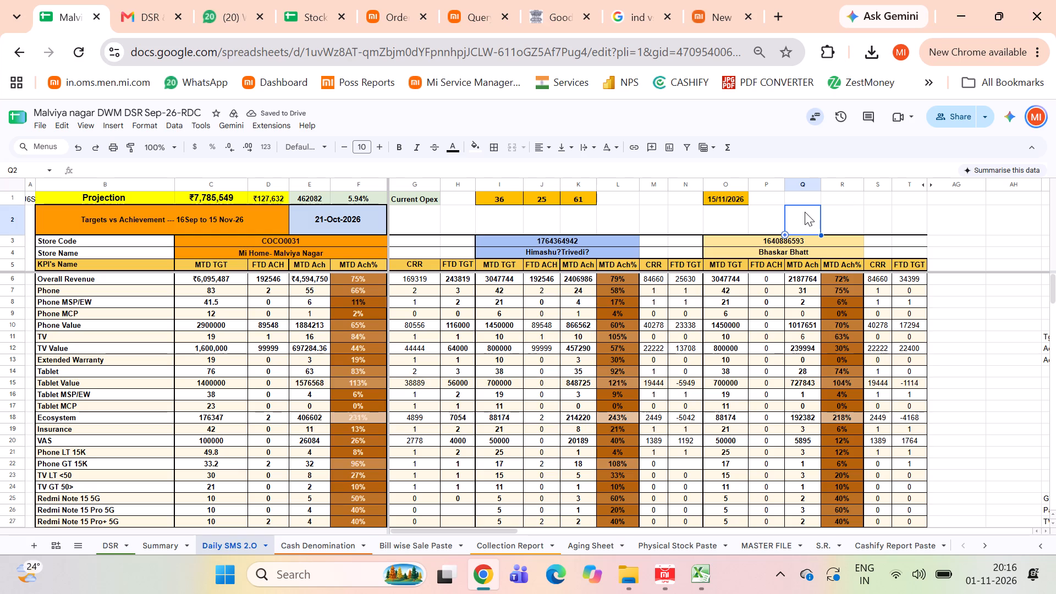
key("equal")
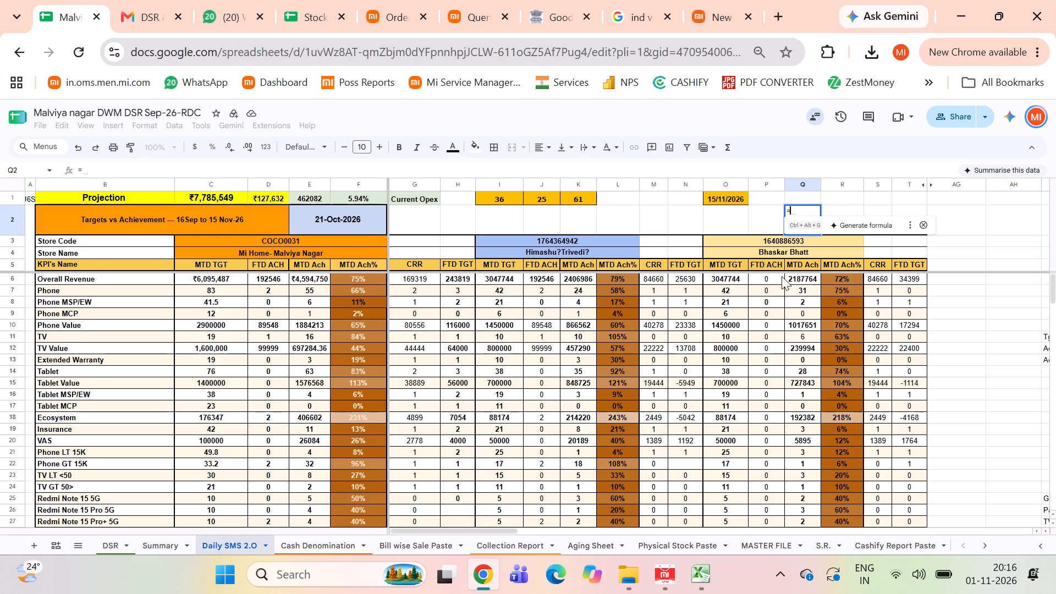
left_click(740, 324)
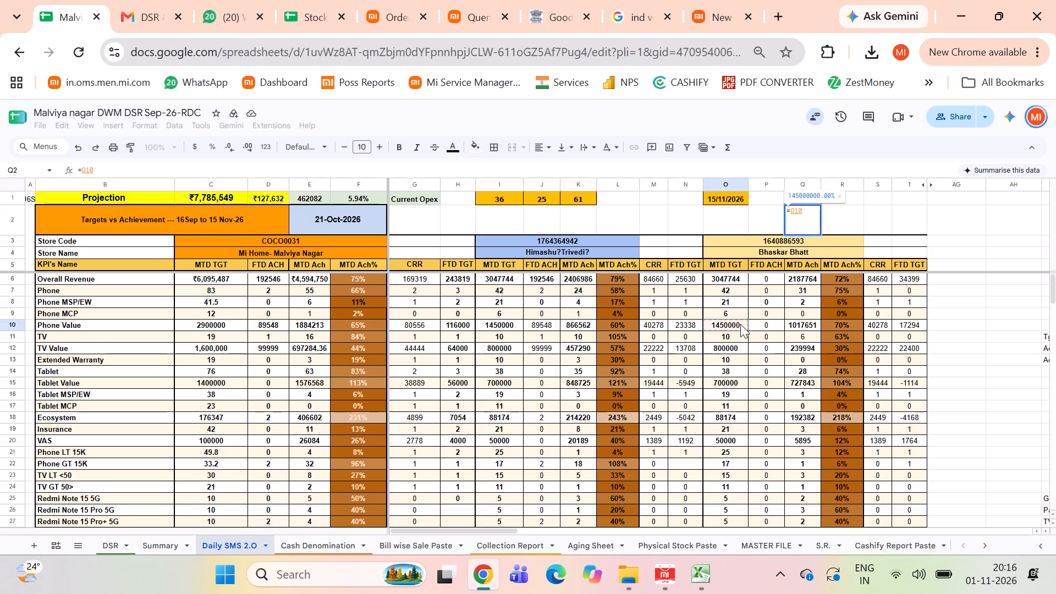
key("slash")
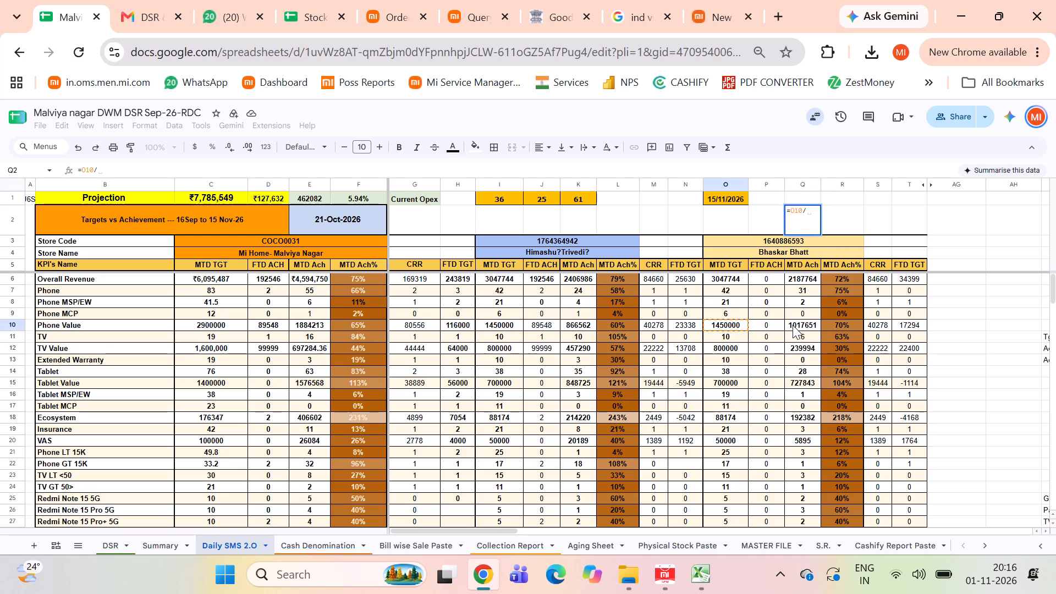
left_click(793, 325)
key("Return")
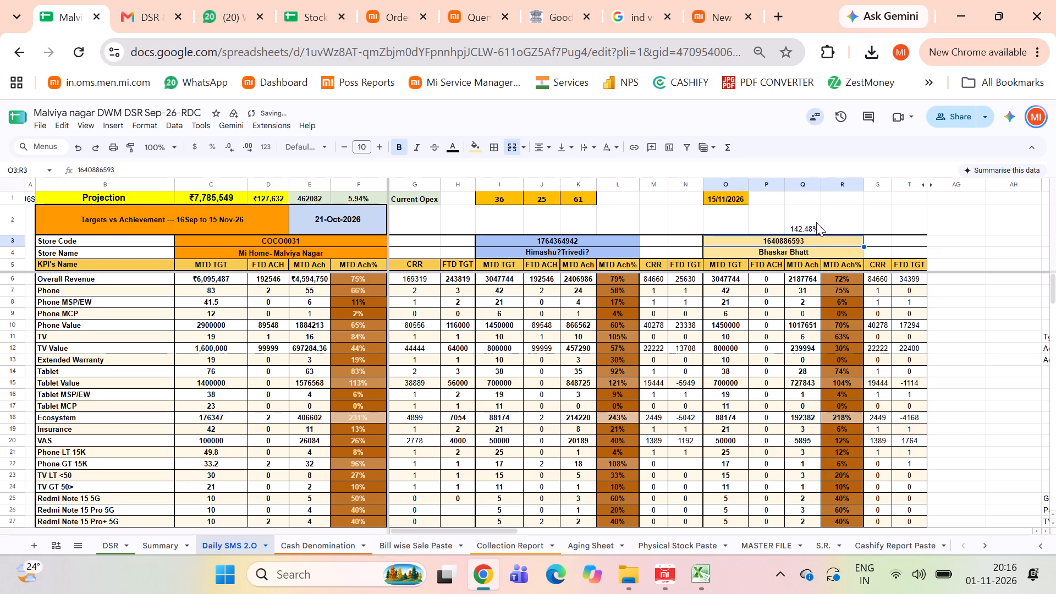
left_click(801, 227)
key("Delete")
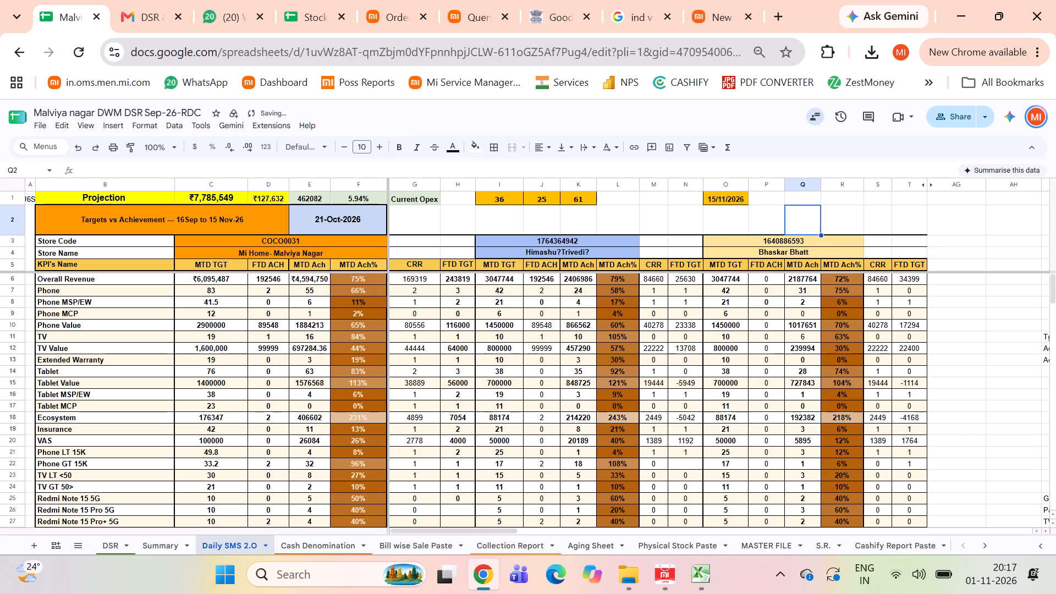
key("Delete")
Calculate the second salesperson's Phone Value achievement against target by entering =Q10/O10 in cell Q2.
left_click(843, 218)
left_click(813, 217)
key("equal")
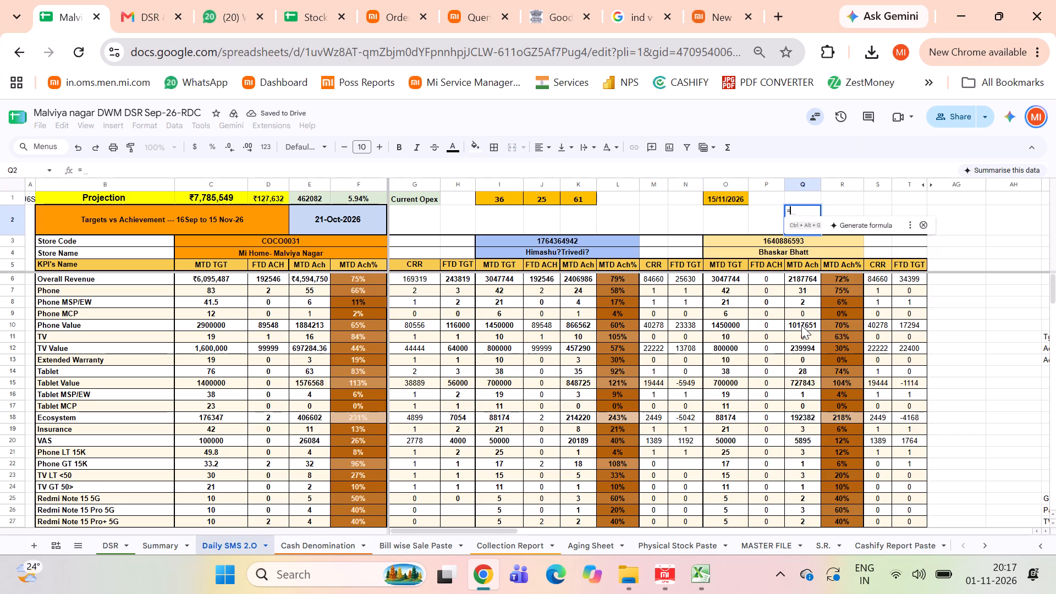
left_click(802, 324)
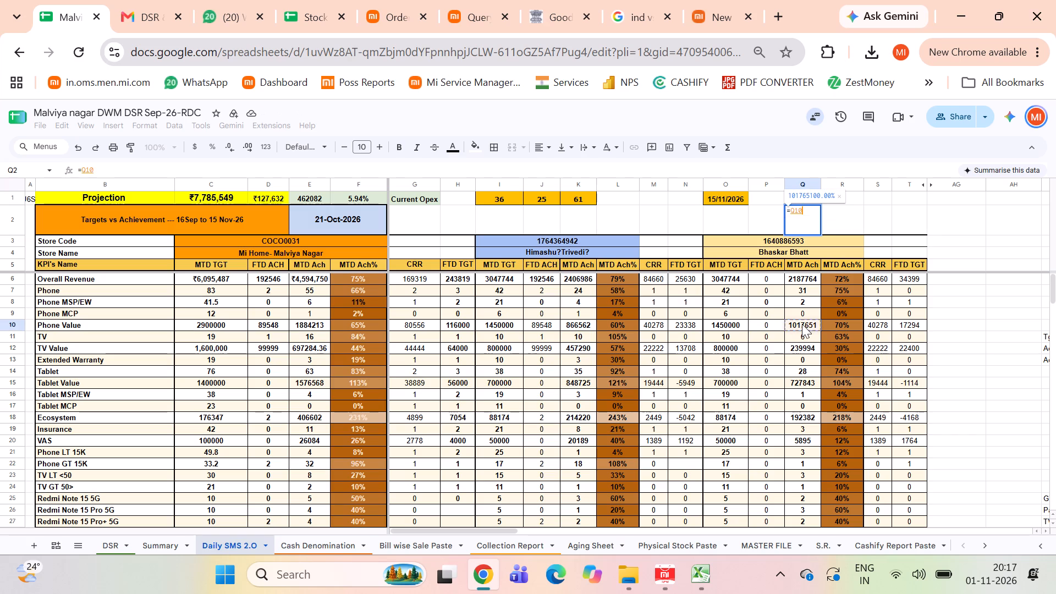
key("slash")
left_click(718, 322)
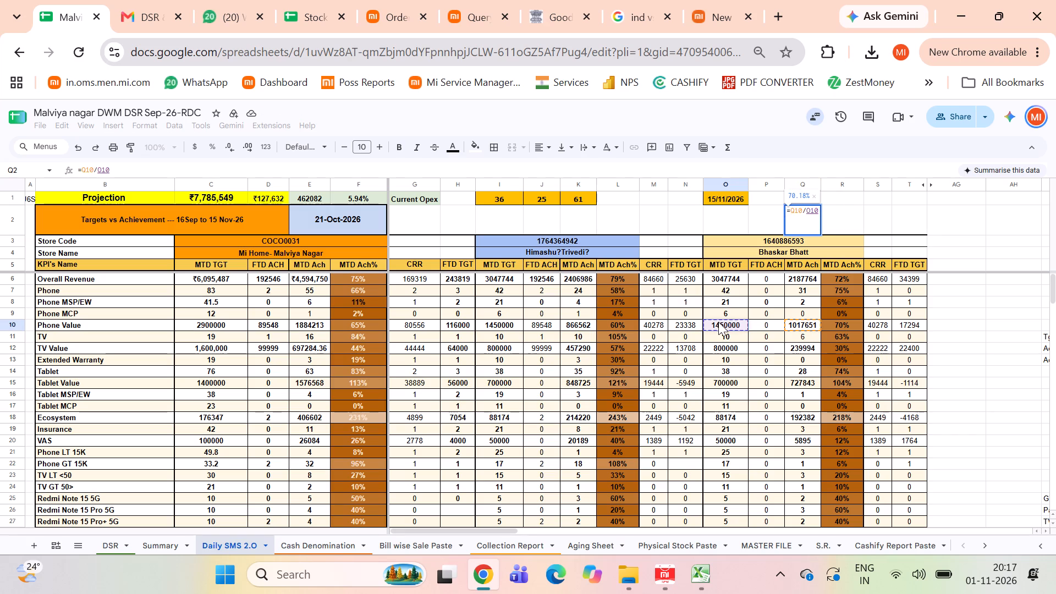
key("Return")
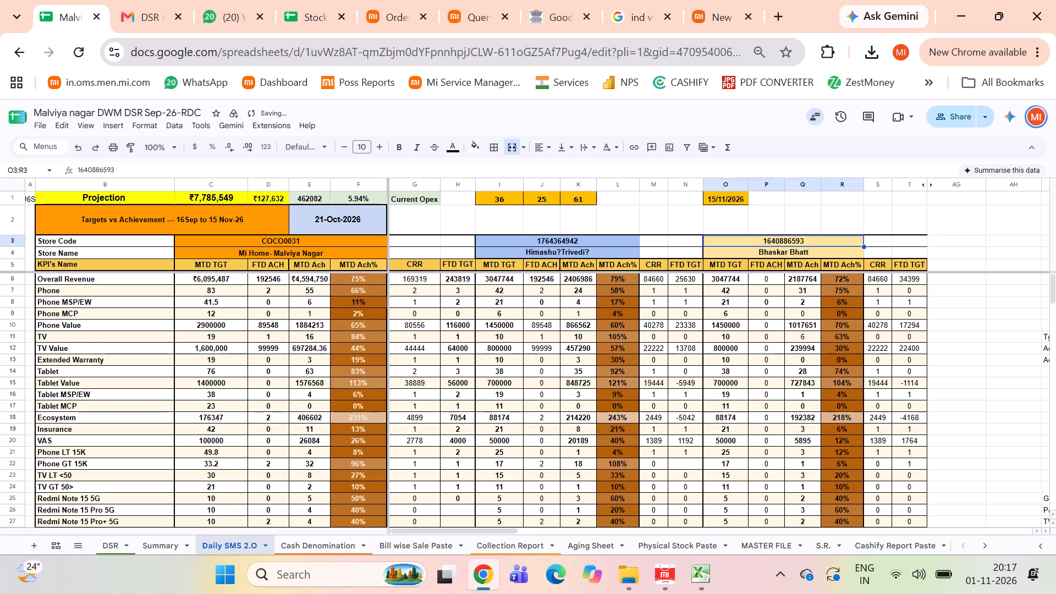
left_click(804, 222)
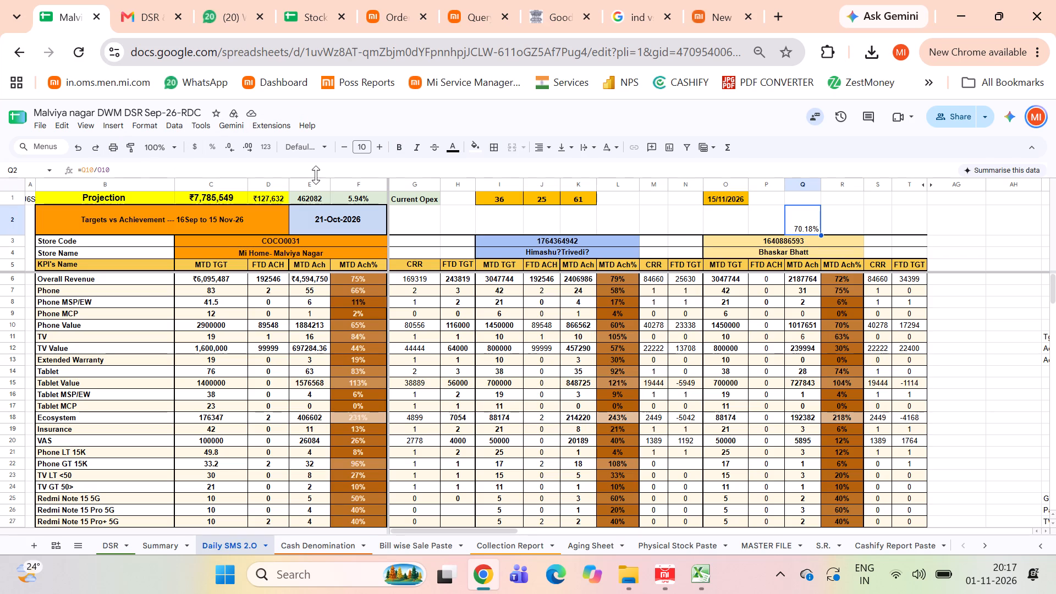
Clear the achievement formula from cell Q2.
key("Escape")
left_click(867, 217)
left_click(799, 224)
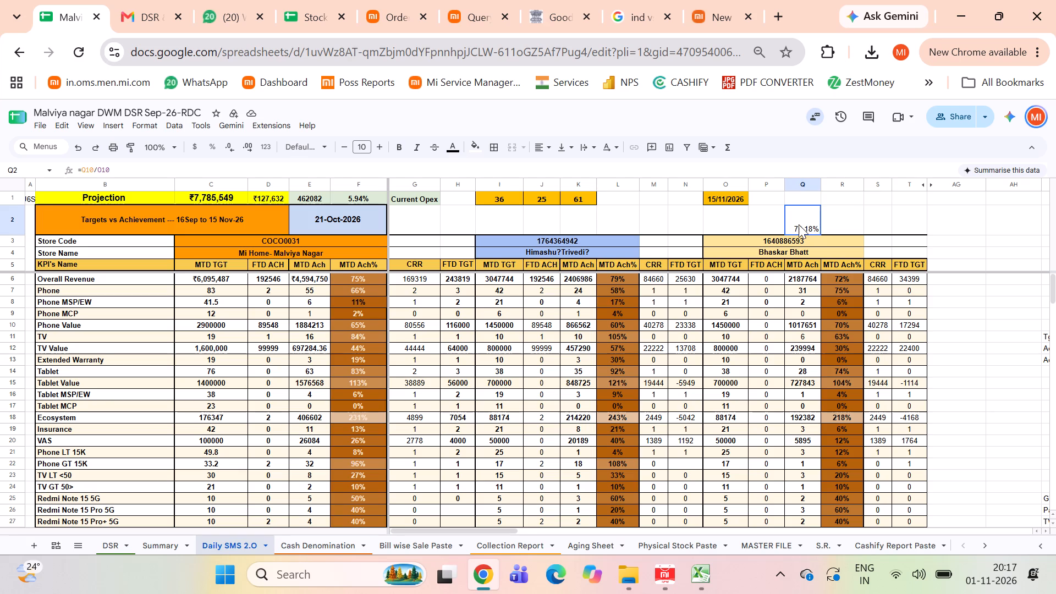
key("Delete")
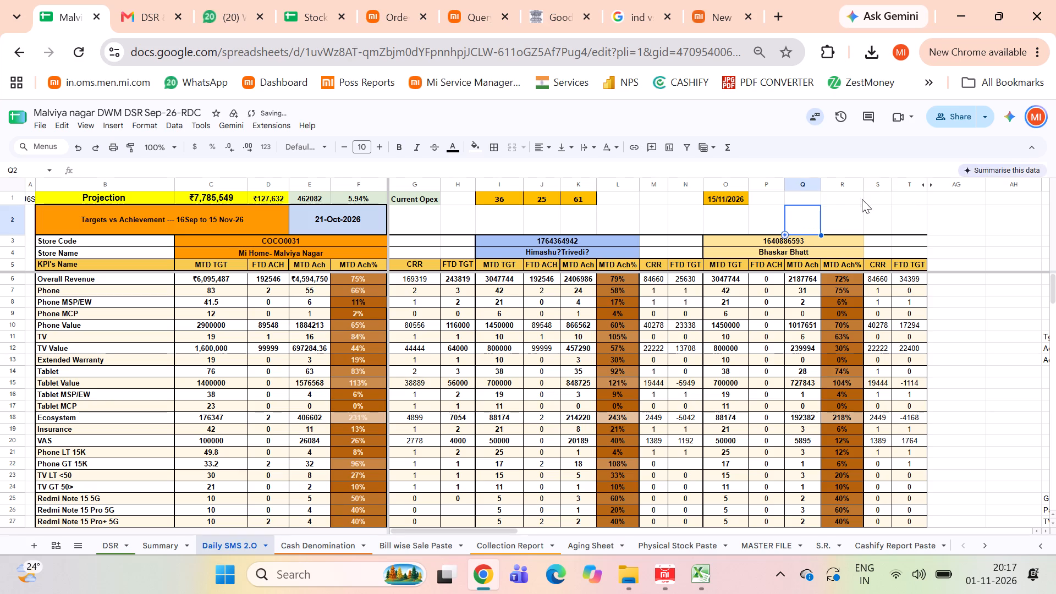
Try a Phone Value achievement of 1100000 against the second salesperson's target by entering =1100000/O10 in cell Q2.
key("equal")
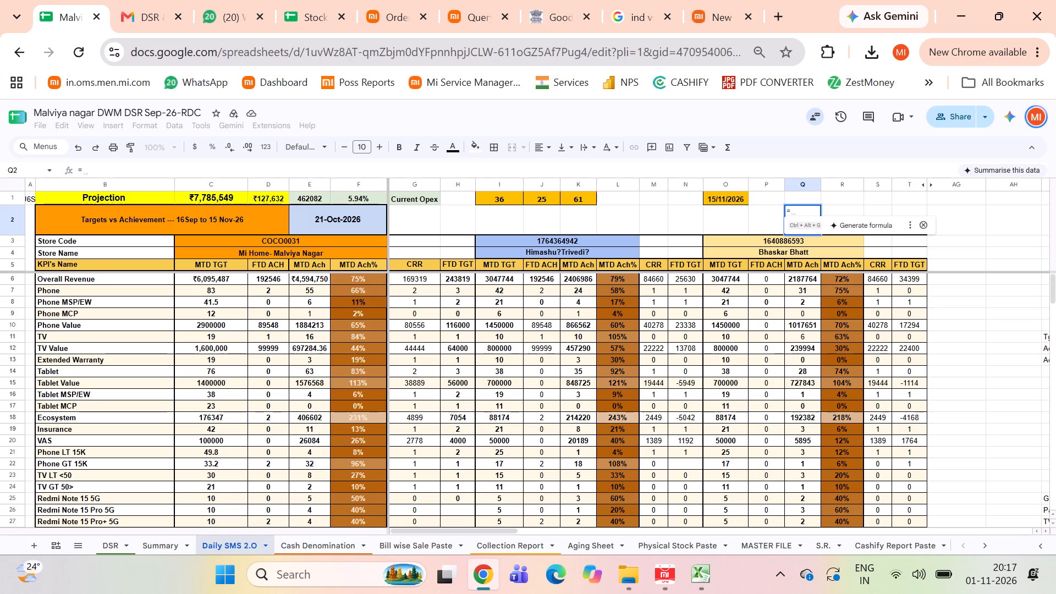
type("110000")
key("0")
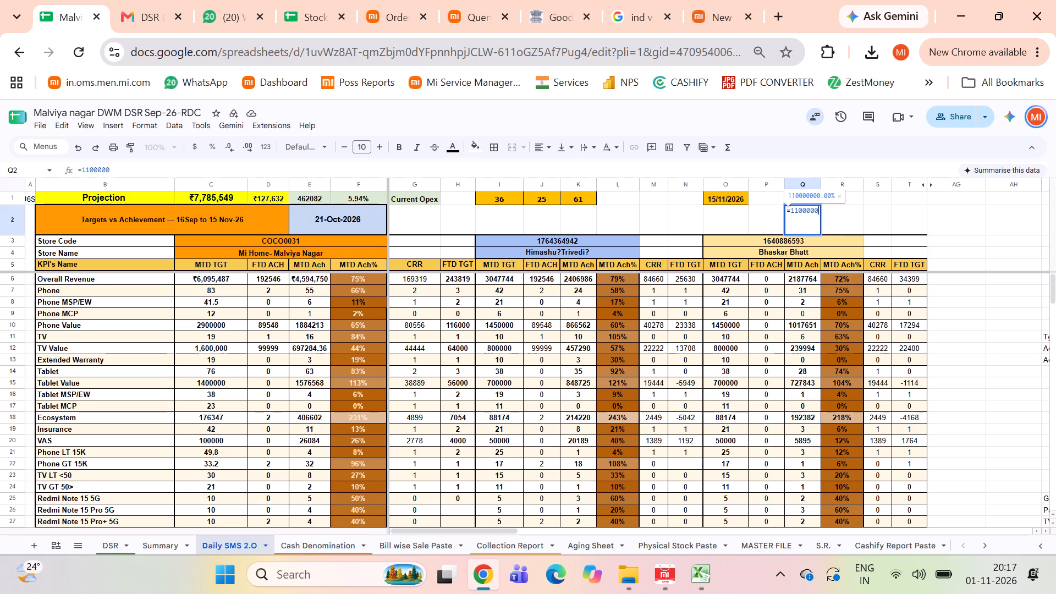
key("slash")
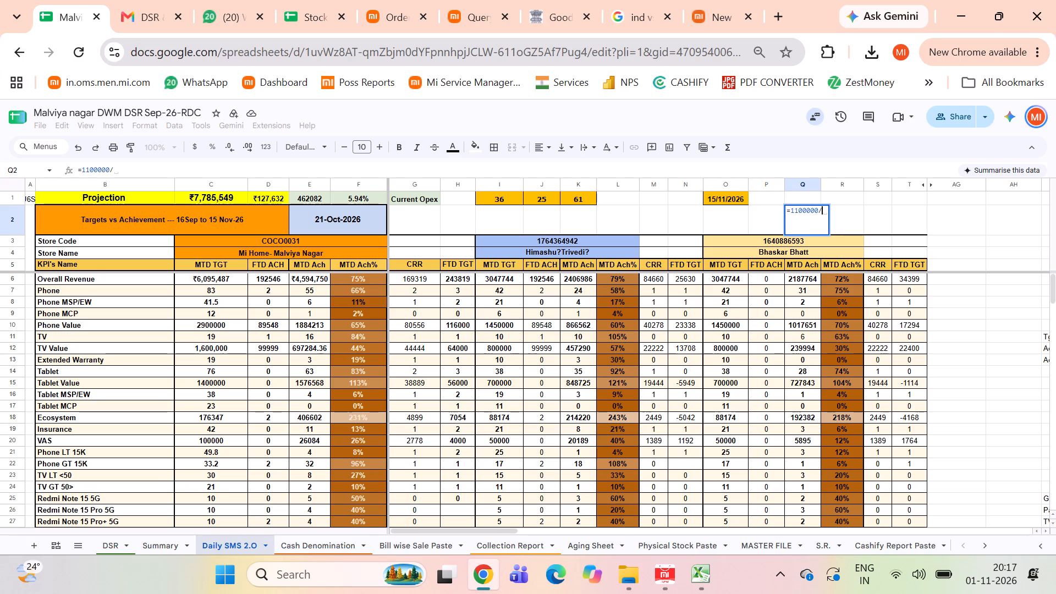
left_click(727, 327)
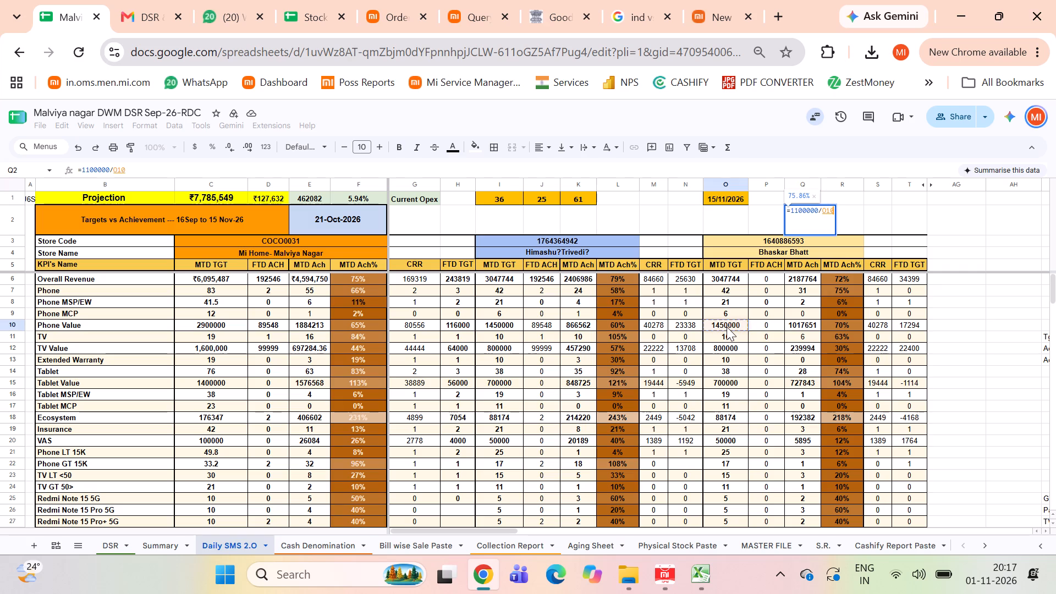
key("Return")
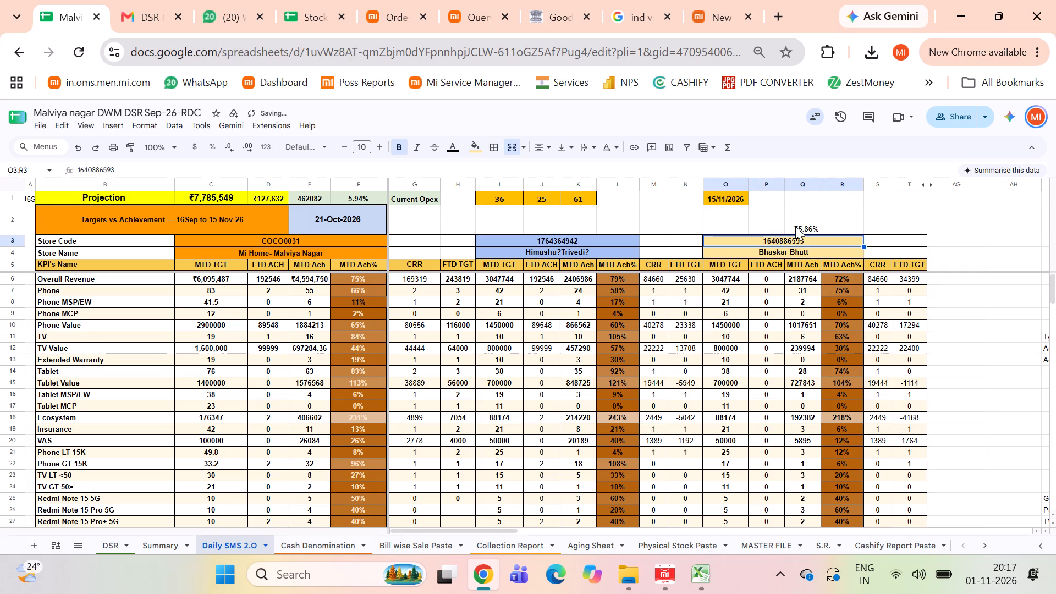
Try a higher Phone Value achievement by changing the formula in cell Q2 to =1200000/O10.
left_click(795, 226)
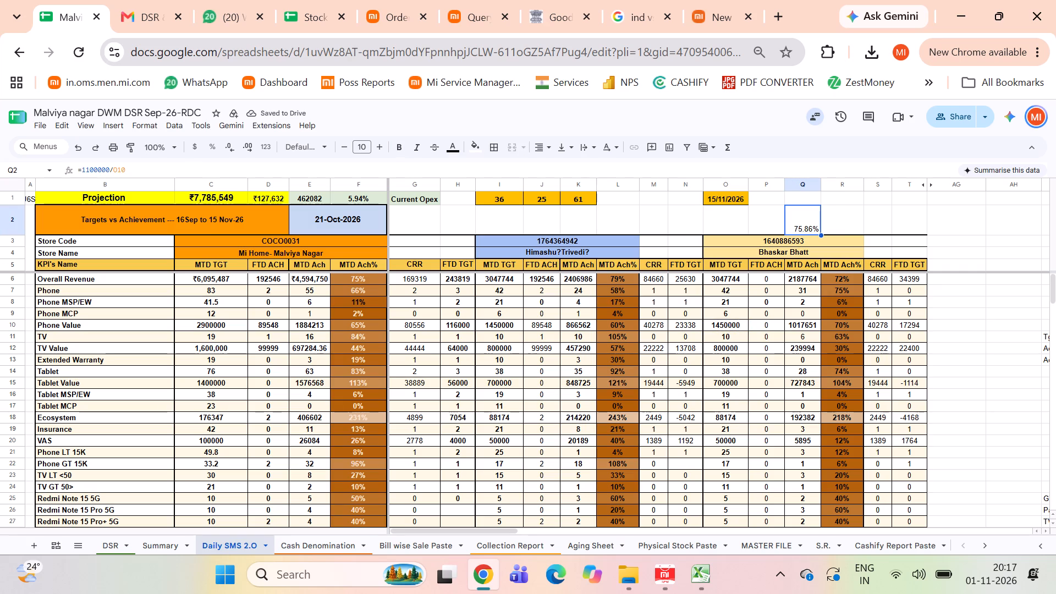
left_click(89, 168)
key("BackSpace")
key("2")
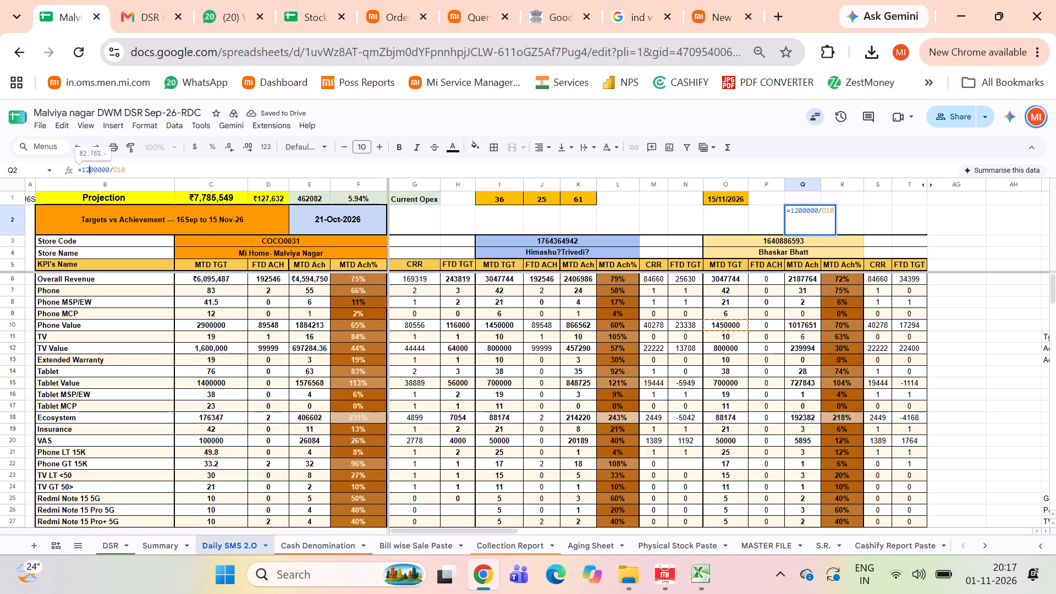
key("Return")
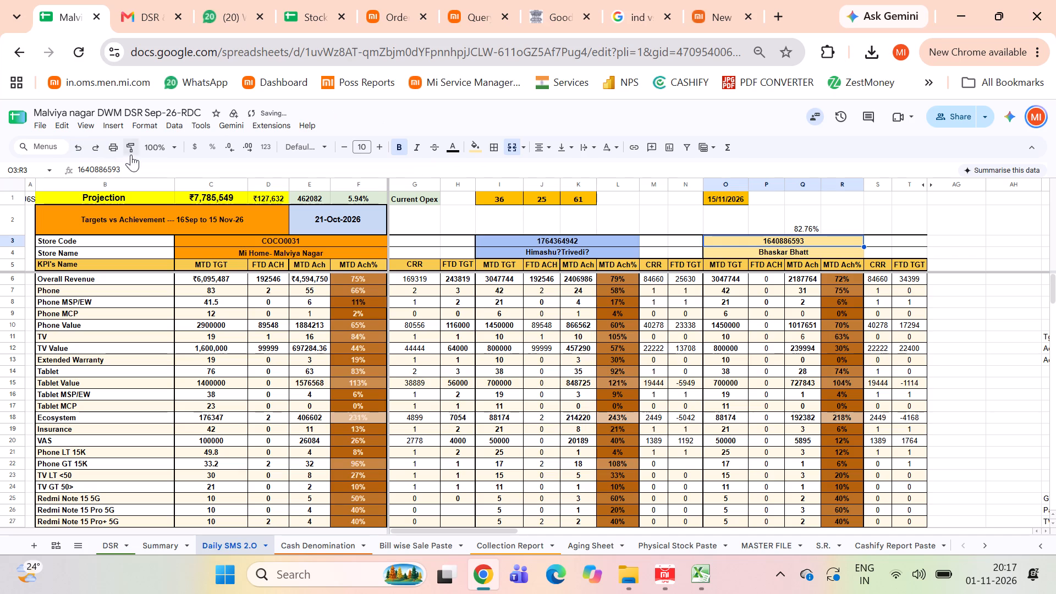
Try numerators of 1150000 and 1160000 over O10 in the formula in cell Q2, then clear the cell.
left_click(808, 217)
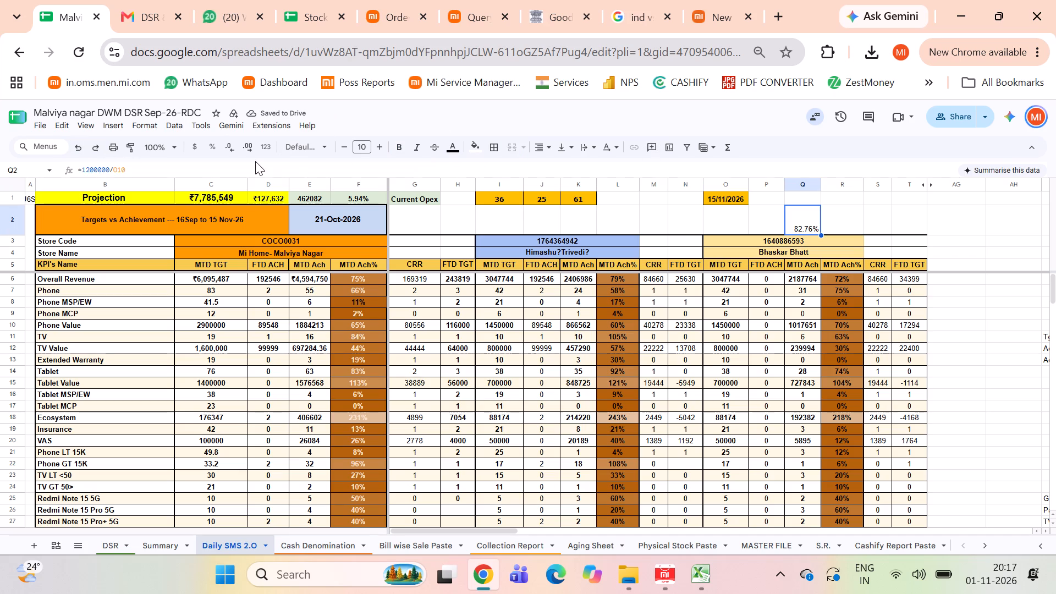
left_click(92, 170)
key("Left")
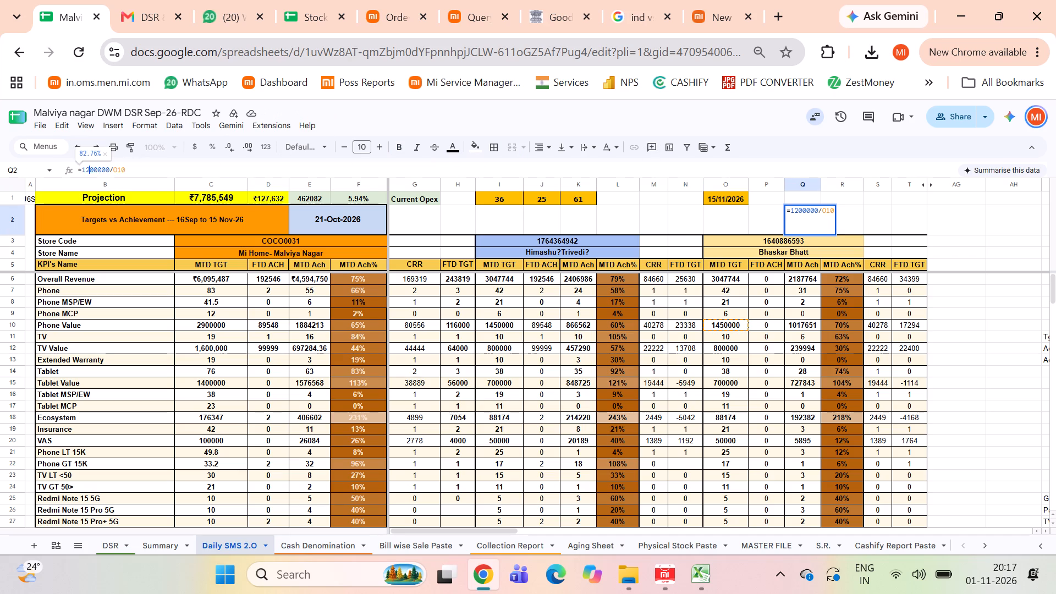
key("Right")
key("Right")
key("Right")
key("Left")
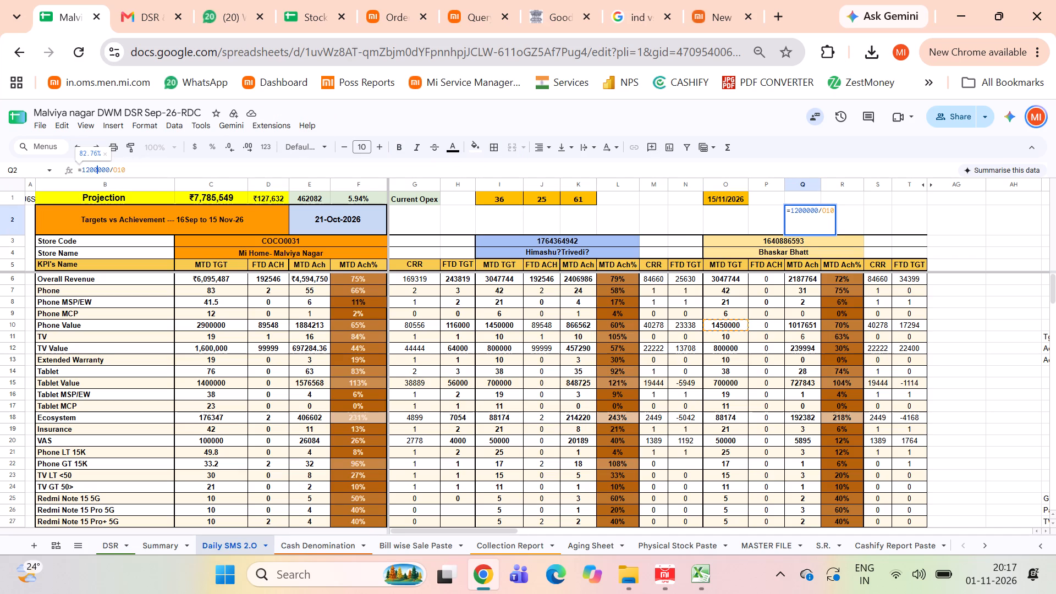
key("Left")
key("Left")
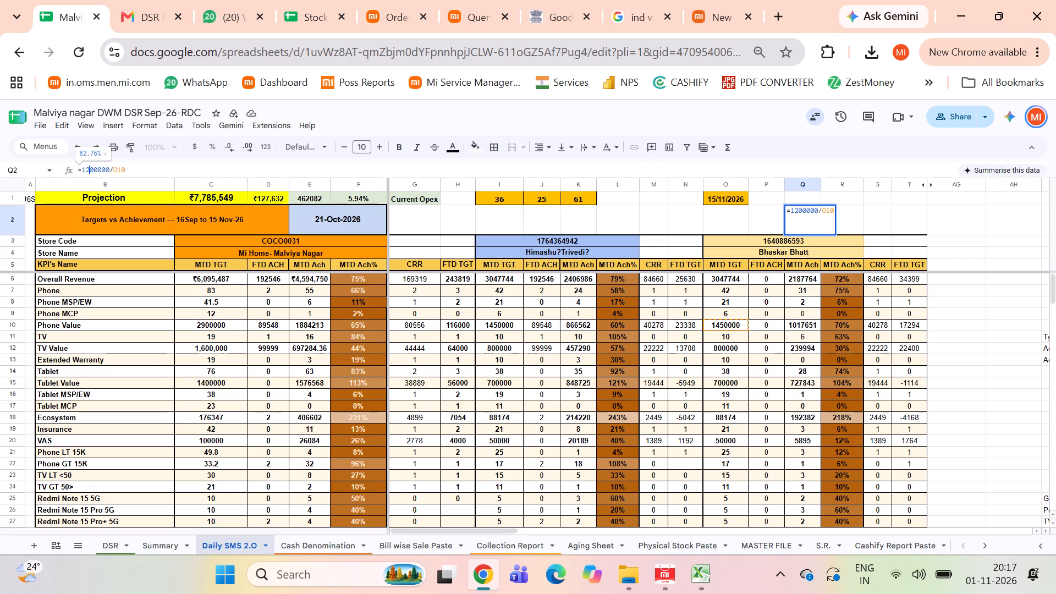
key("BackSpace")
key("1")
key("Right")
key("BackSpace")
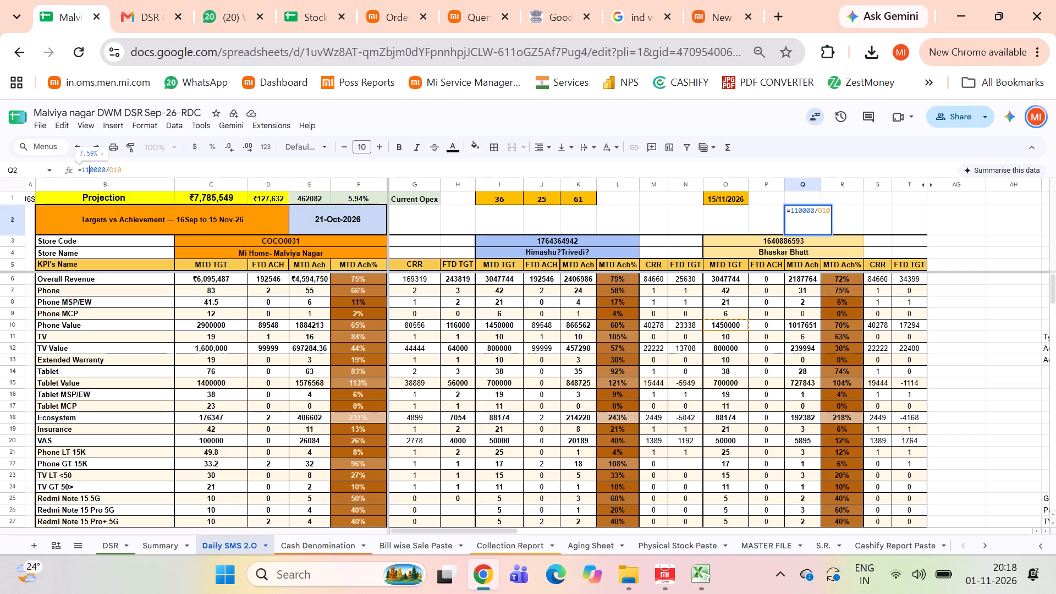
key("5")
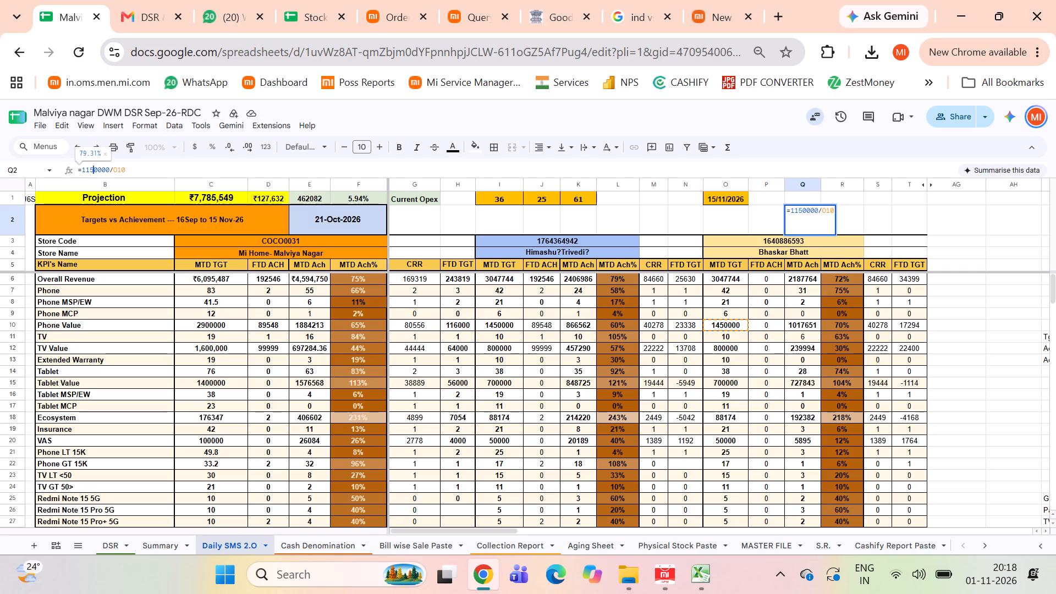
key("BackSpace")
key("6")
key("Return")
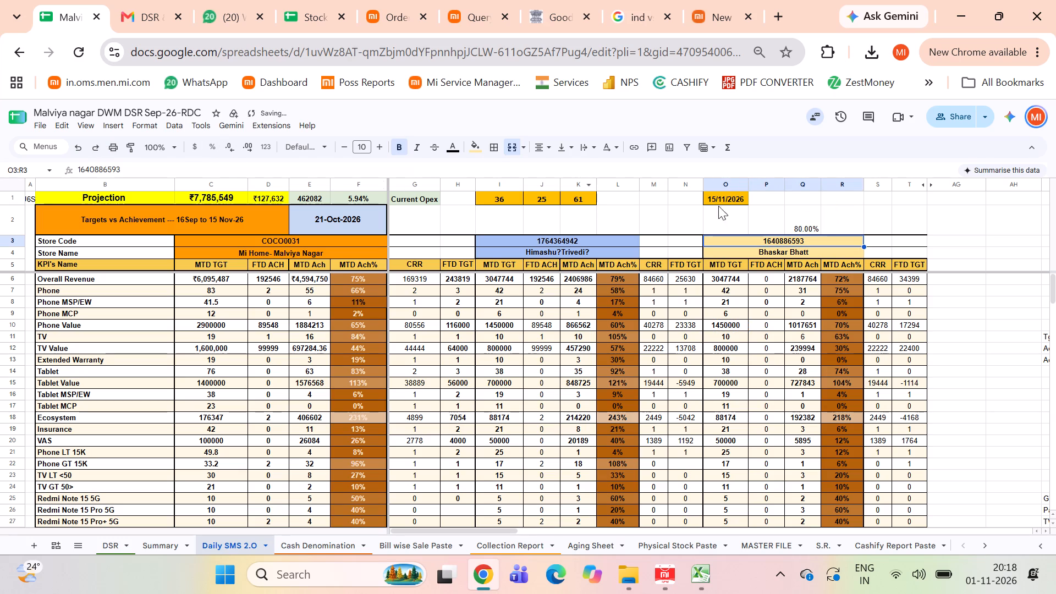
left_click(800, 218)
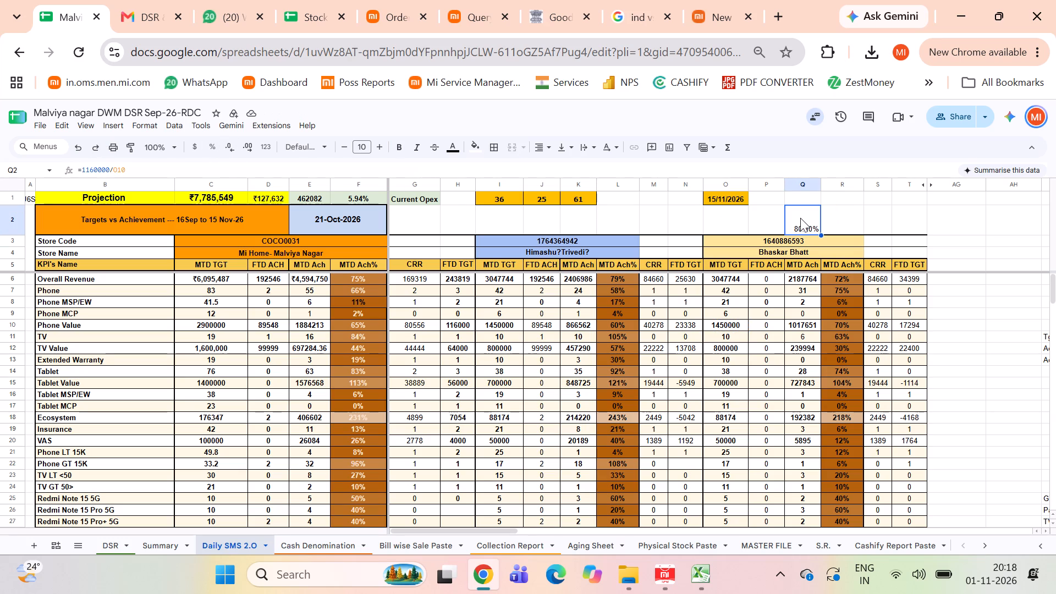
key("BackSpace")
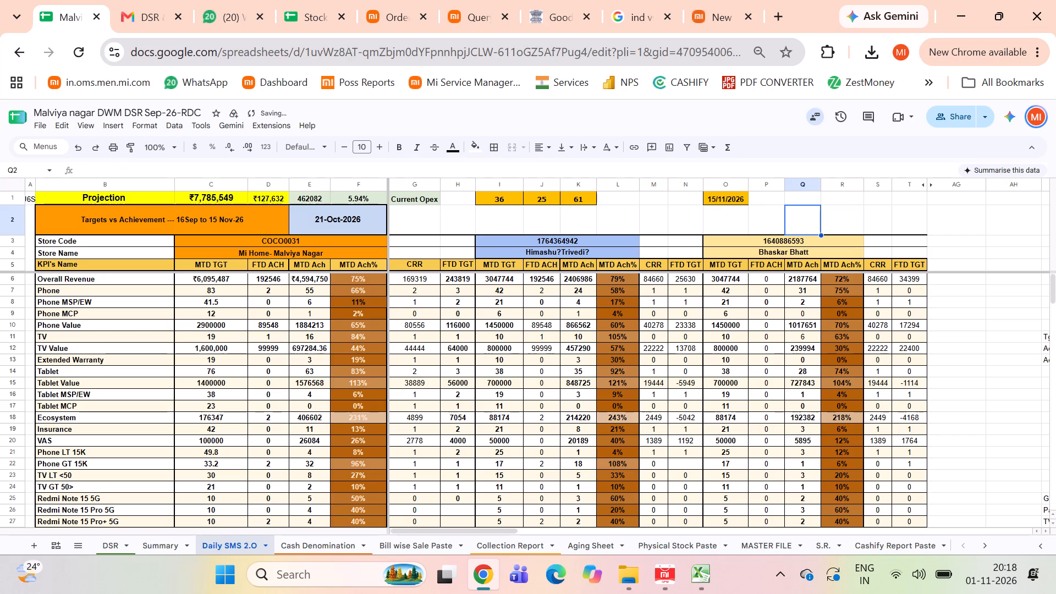
Switch to the Bill wise Sale Paste sheet of the DSR workbook.
left_click(417, 544)
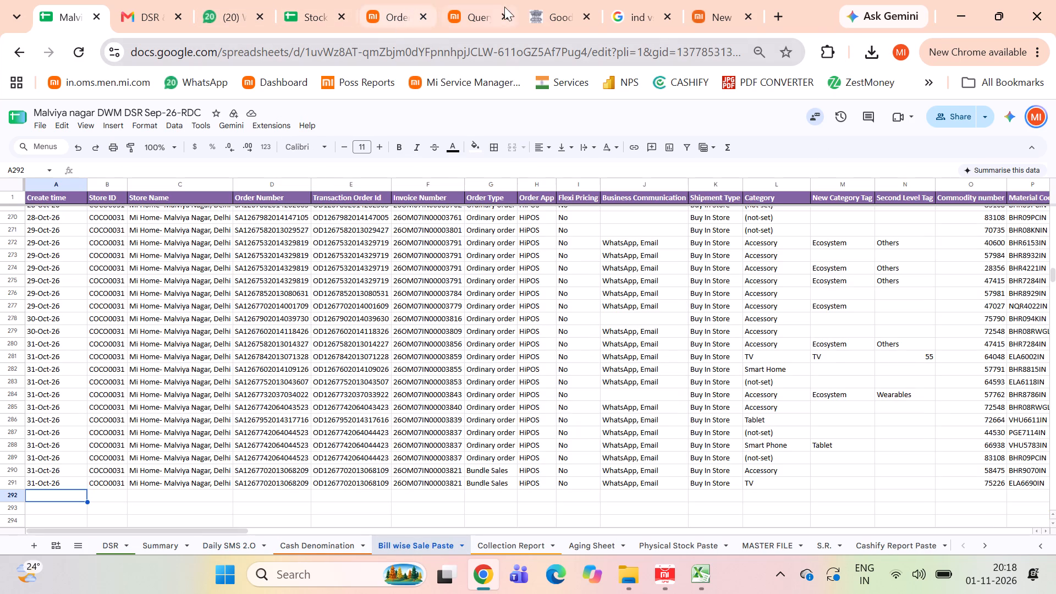
Switch to the Mi Store operation portal and open the Bill wise sales report.
left_click(395, 16)
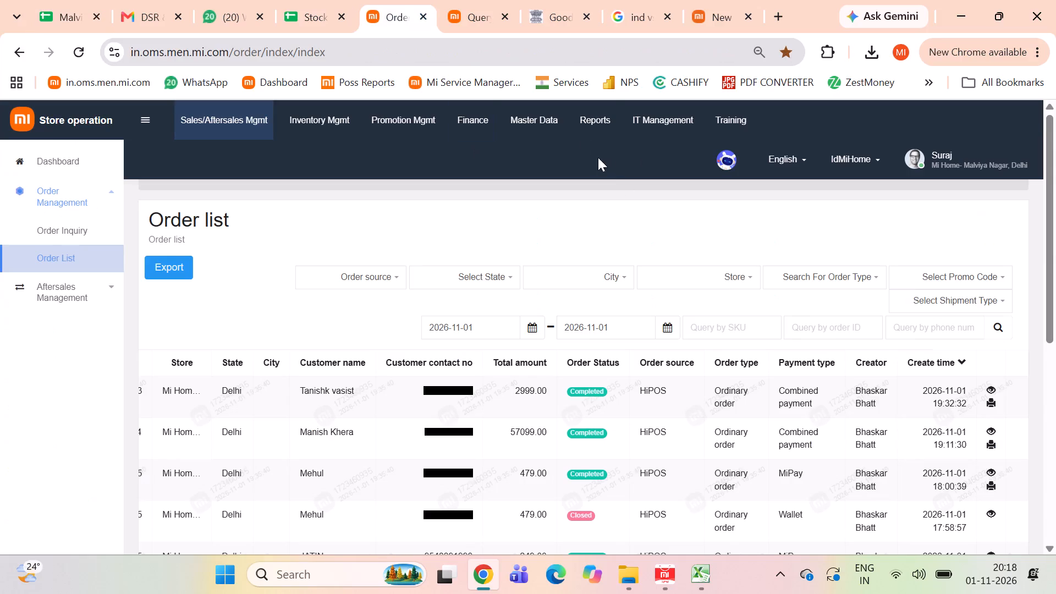
left_click(592, 125)
left_click(85, 194)
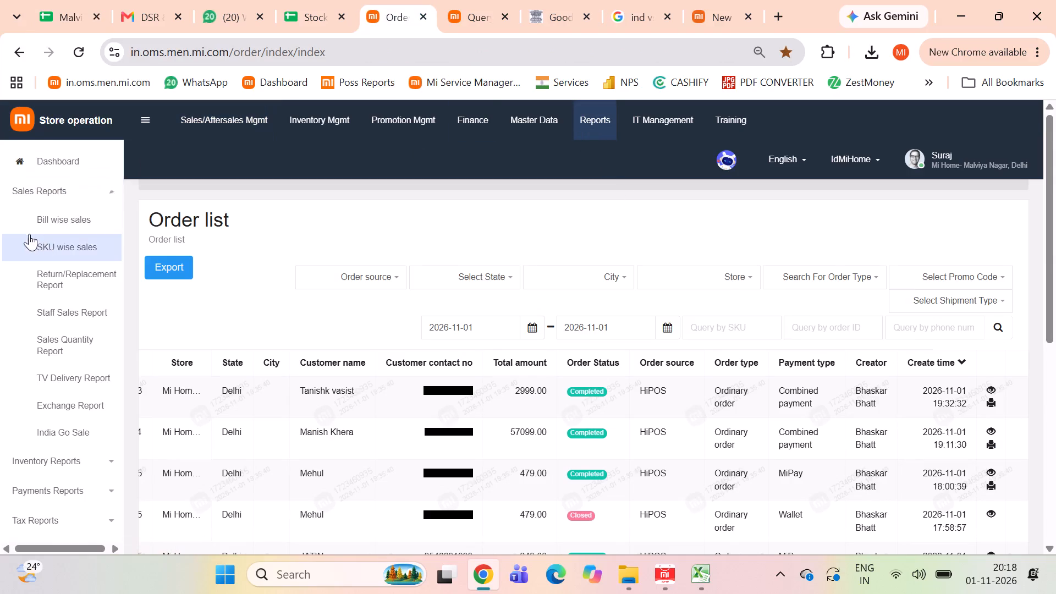
left_click(24, 226)
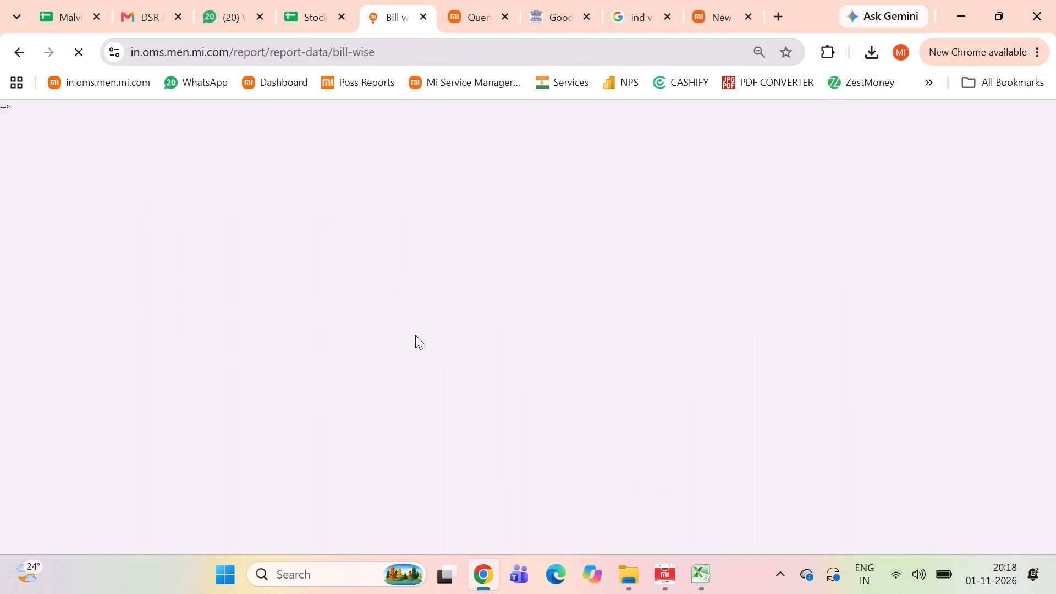
Filter the Bill wise sales report to orders with status Paid and Completed for 2026-11-01.
left_click(504, 304)
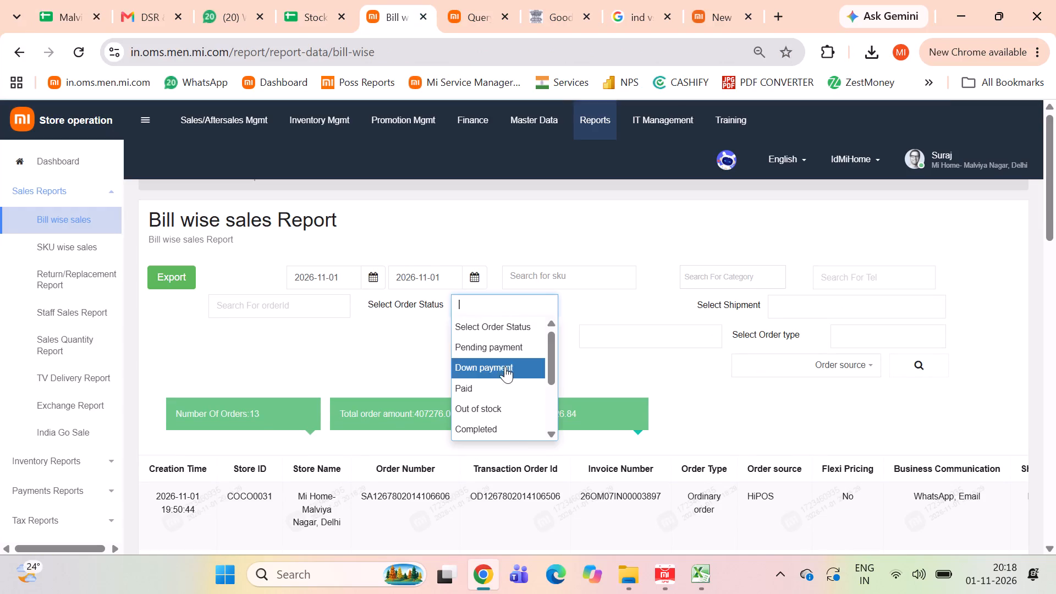
left_click(498, 379)
left_click(513, 307)
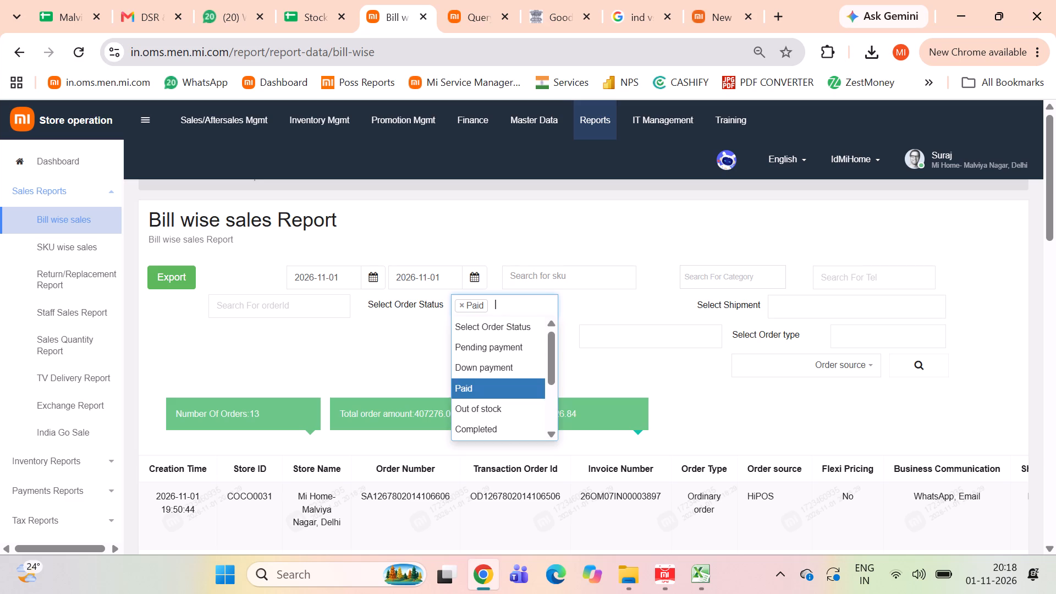
left_click(518, 432)
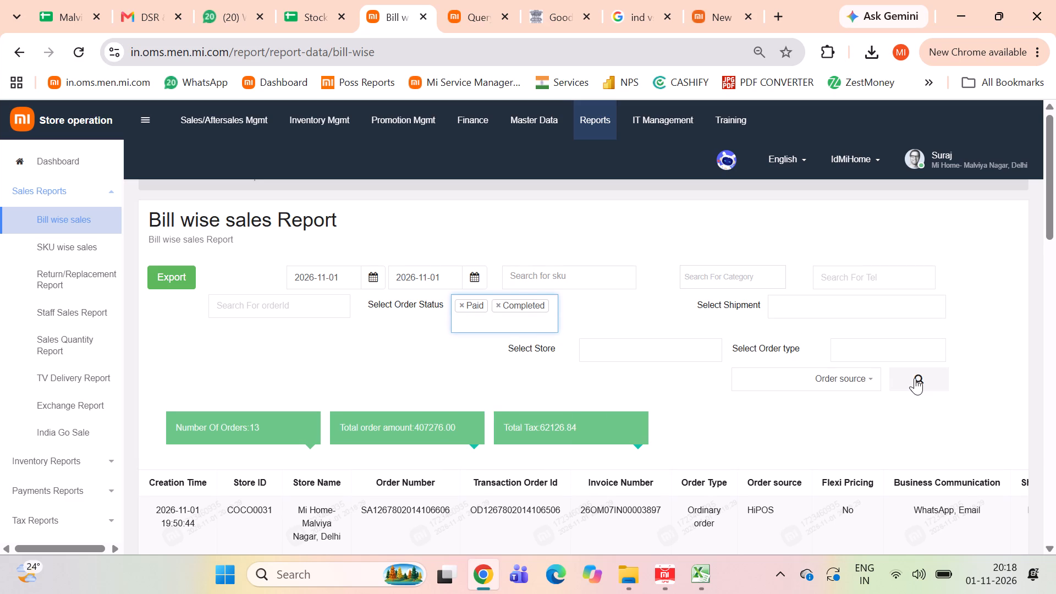
left_click(915, 378)
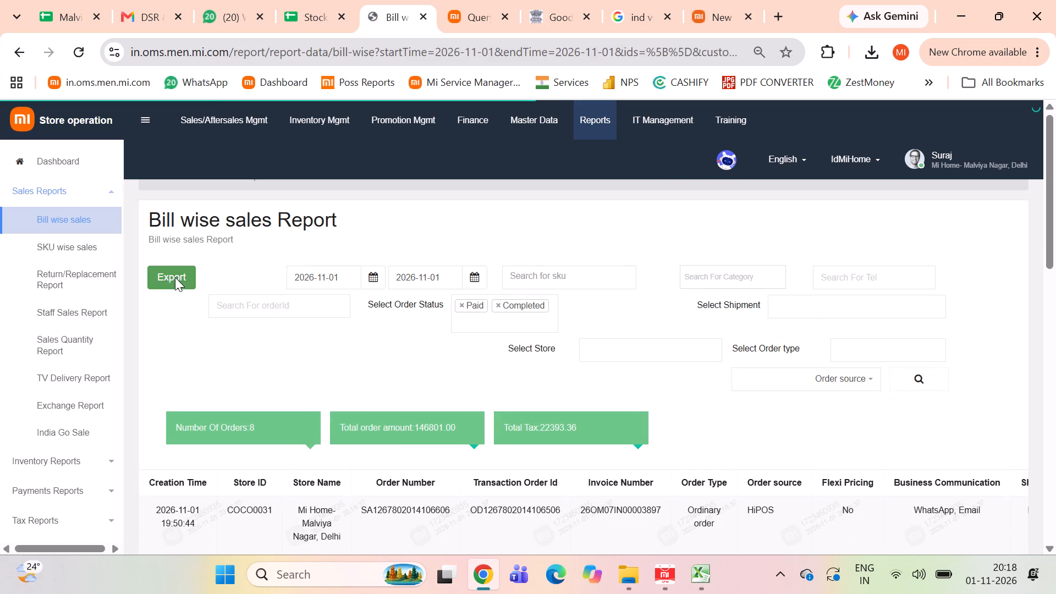
Export the filtered bill-wise report and open the downloaded file in Excel.
left_click(175, 277)
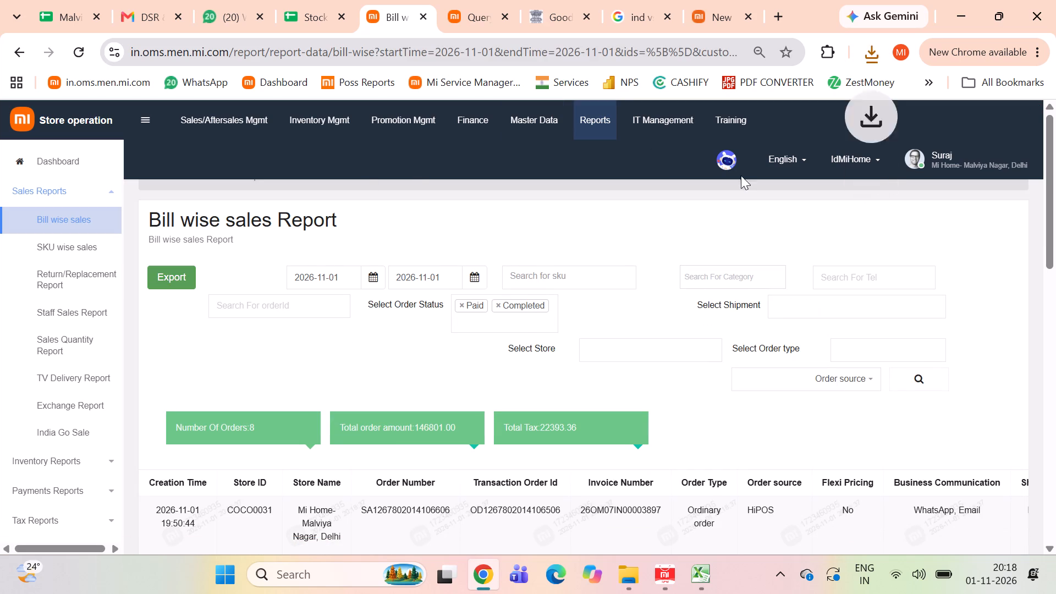
double_click(744, 113)
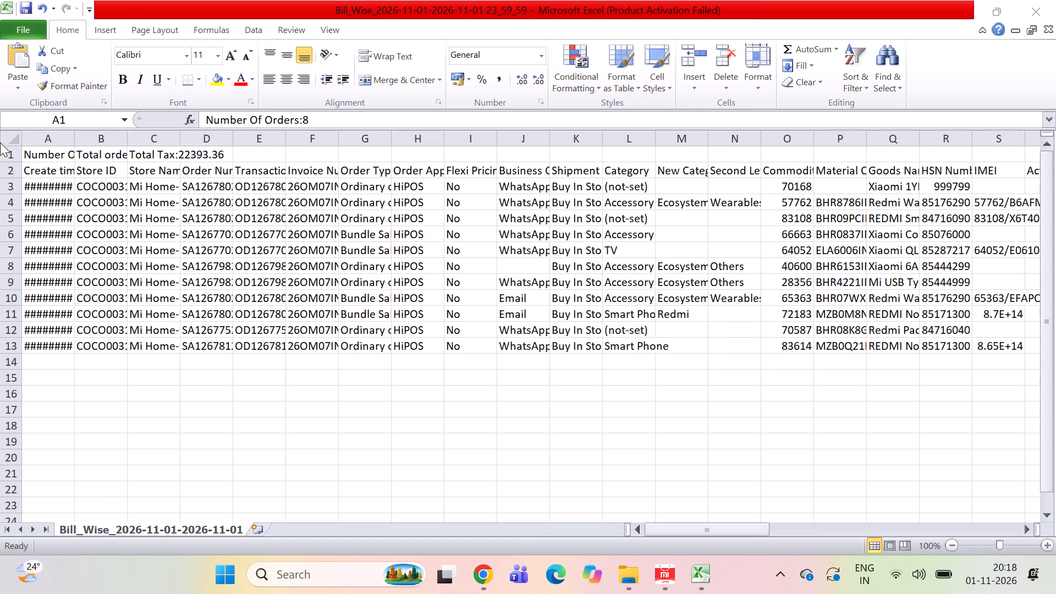
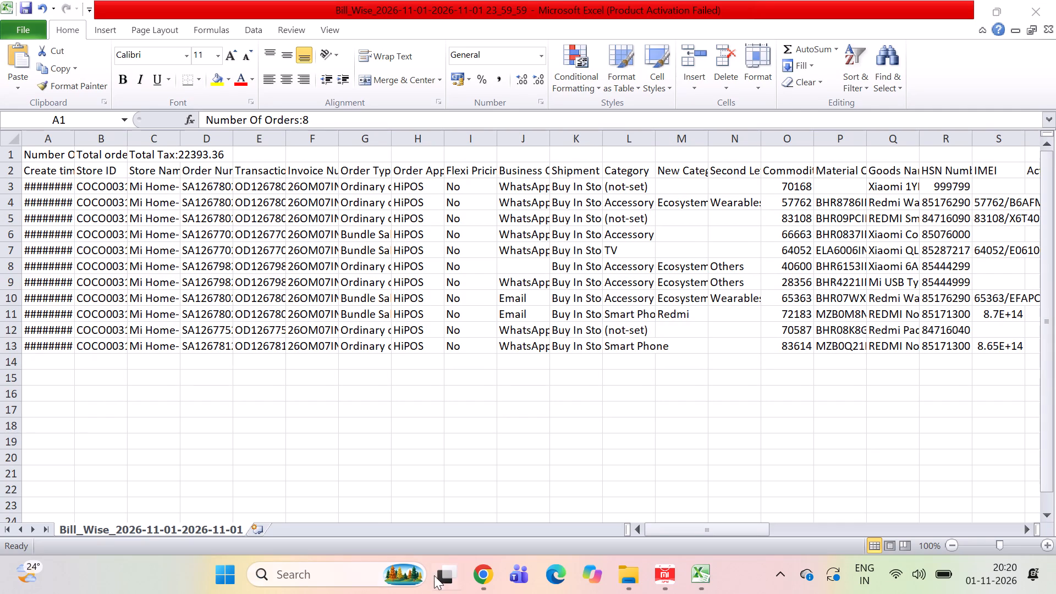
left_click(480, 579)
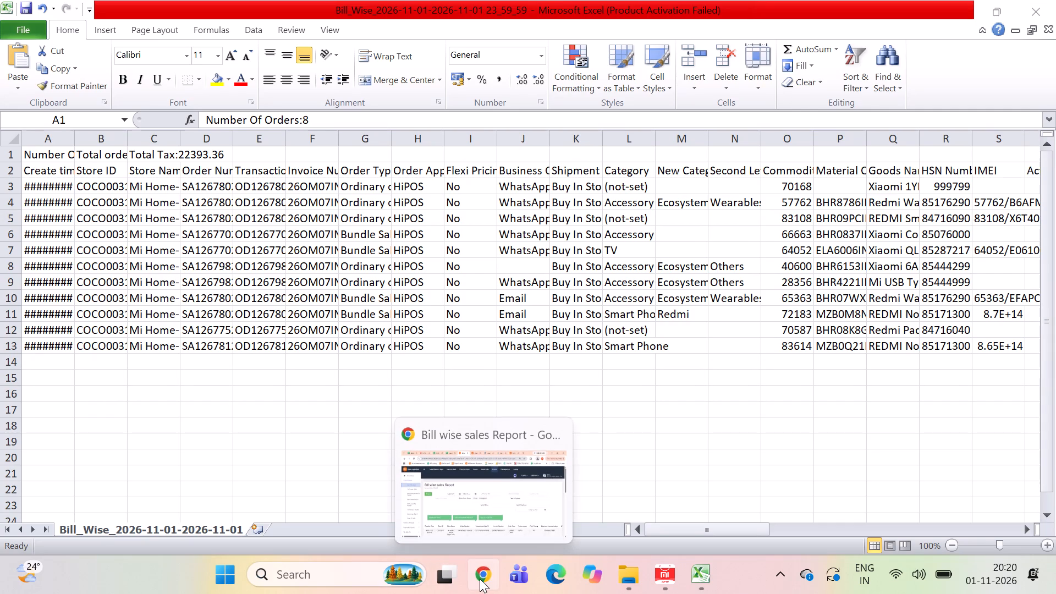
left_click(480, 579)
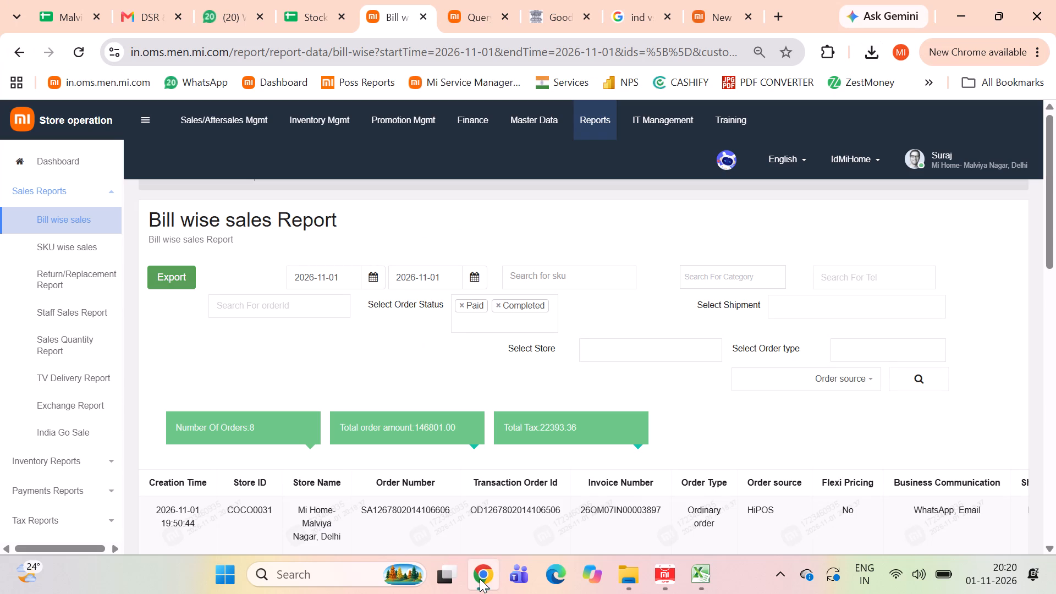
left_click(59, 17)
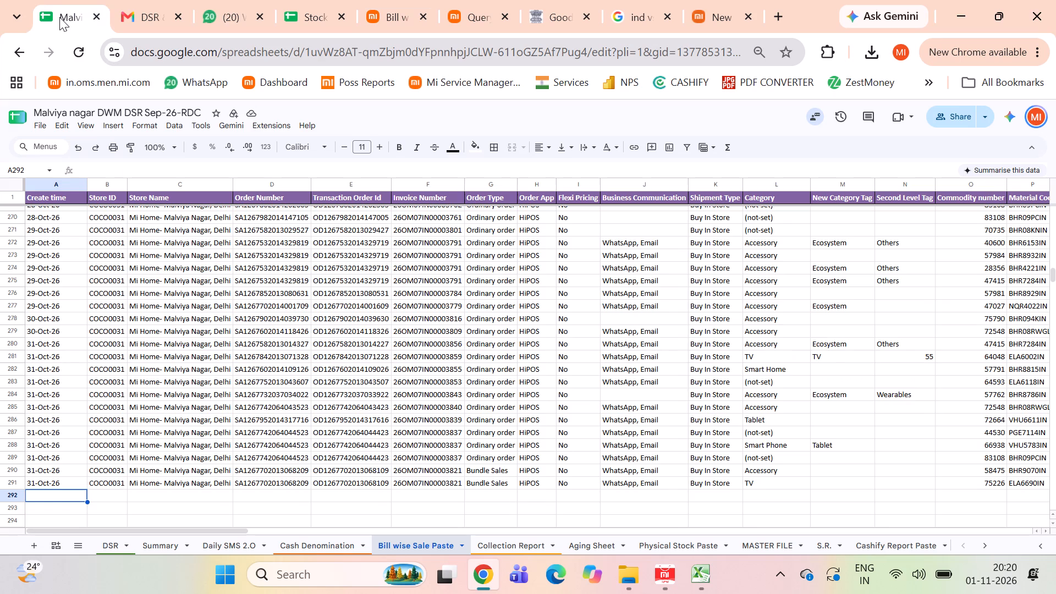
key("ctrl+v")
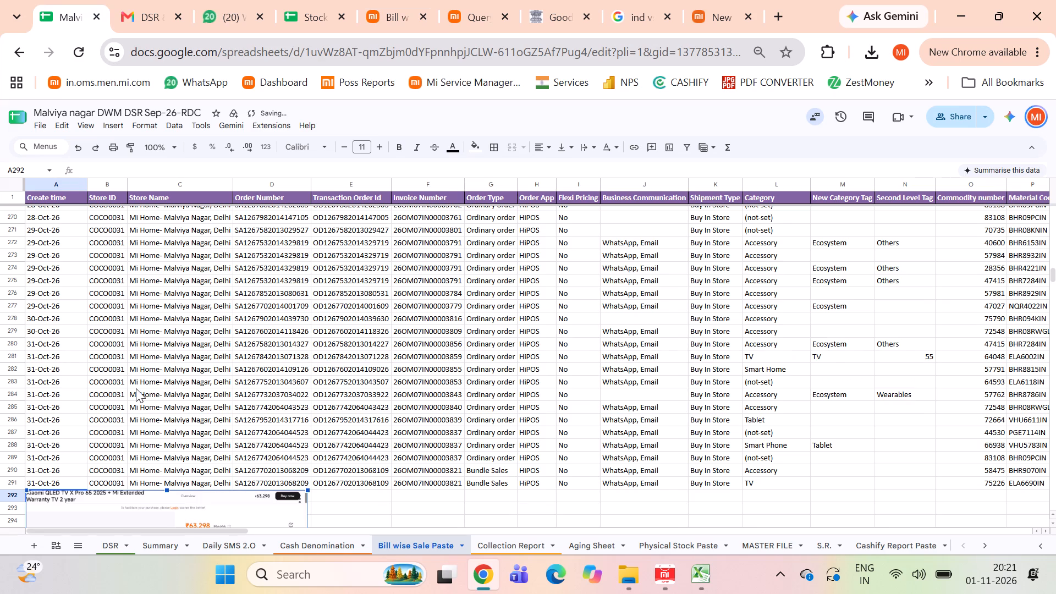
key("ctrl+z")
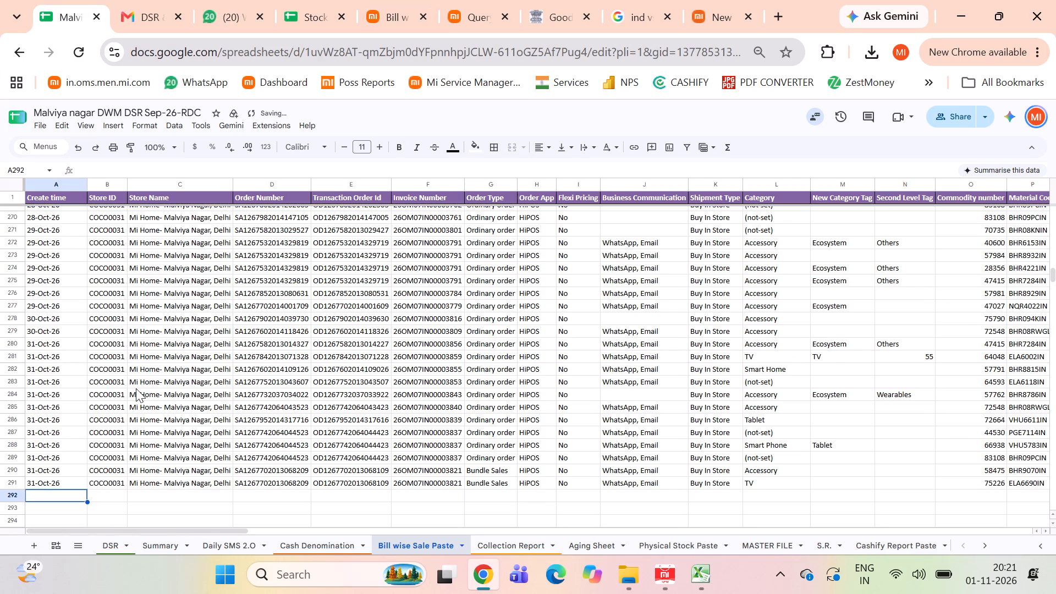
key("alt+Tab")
Copy rows 3 to 13, columns A to BB, of the bill-wise export in Excel and paste them at A292 of the Bill wise Sale Paste sheet.
left_click(703, 562)
left_click(759, 495)
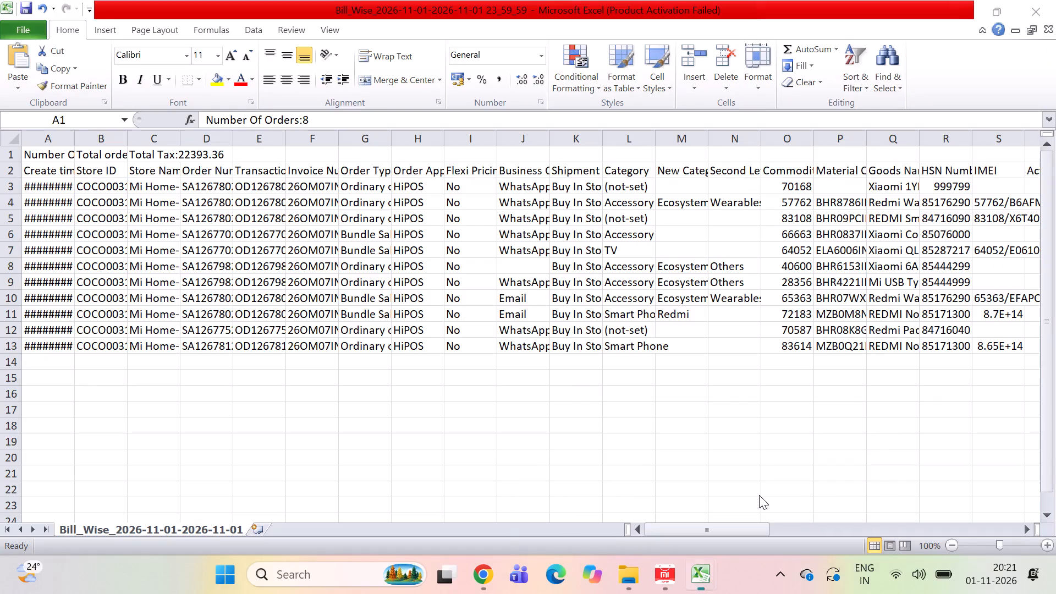
key("Down")
key("Down")
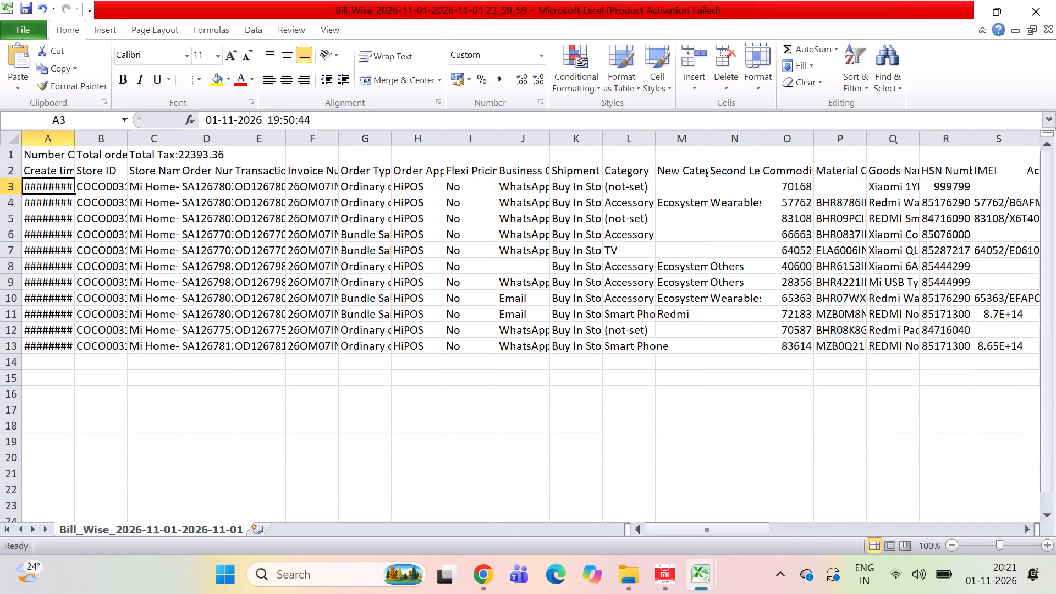
key("ctrl+shift+Down")
key("shift+Right")
key("shift+Right")
key("shift+Right")
key("shift+Right")
key("shift+Right")
key("shift+Right")
key("shift+Right")
key("shift+Right")
key("shift+Right")
key("shift+Right")
key("shift+Right")
key("shift+Right")
key("shift+Right")
key("shift+Right")
key("shift+Right")
key("shift+Right")
key("shift+Right")
key("shift+Right")
key("shift+Right")
key("shift+Right")
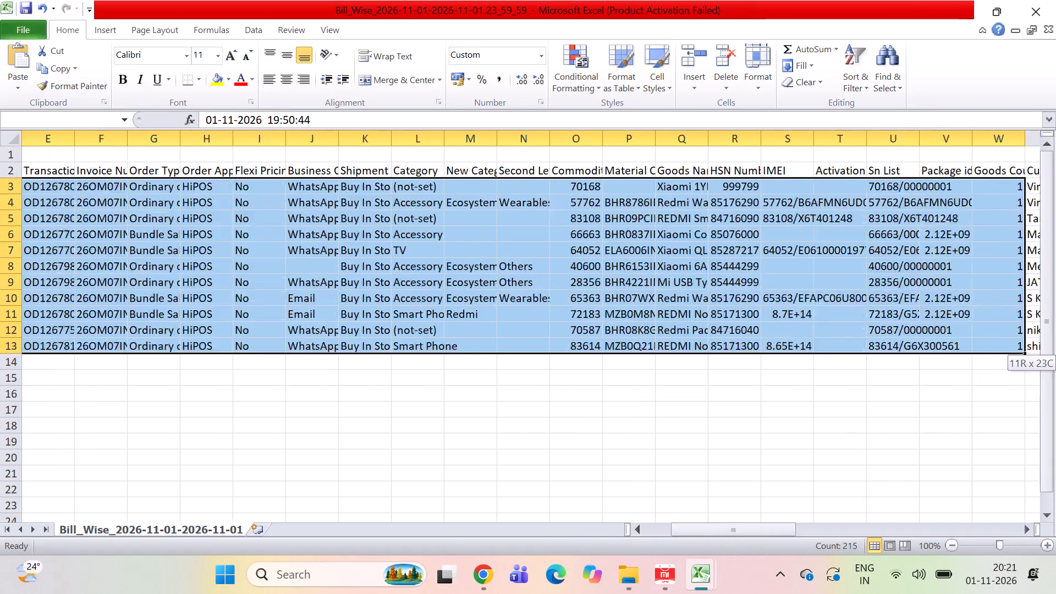
key("shift+Left")
key("shift+Left")
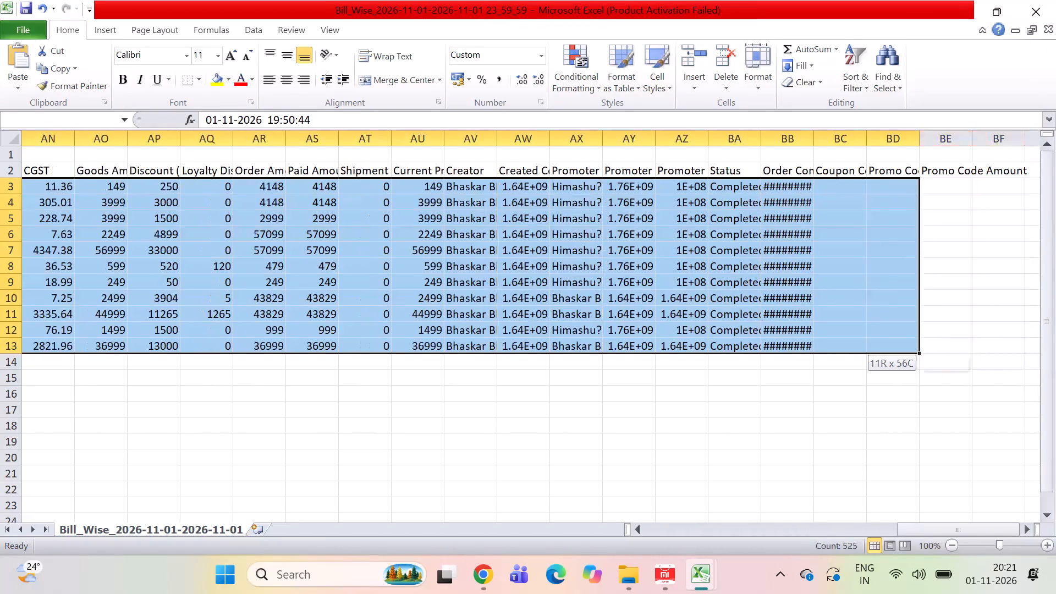
key("shift+Left")
key("shift+Right")
key("shift+Right")
key("shift+Left")
key("shift+Left")
key("shift+Left")
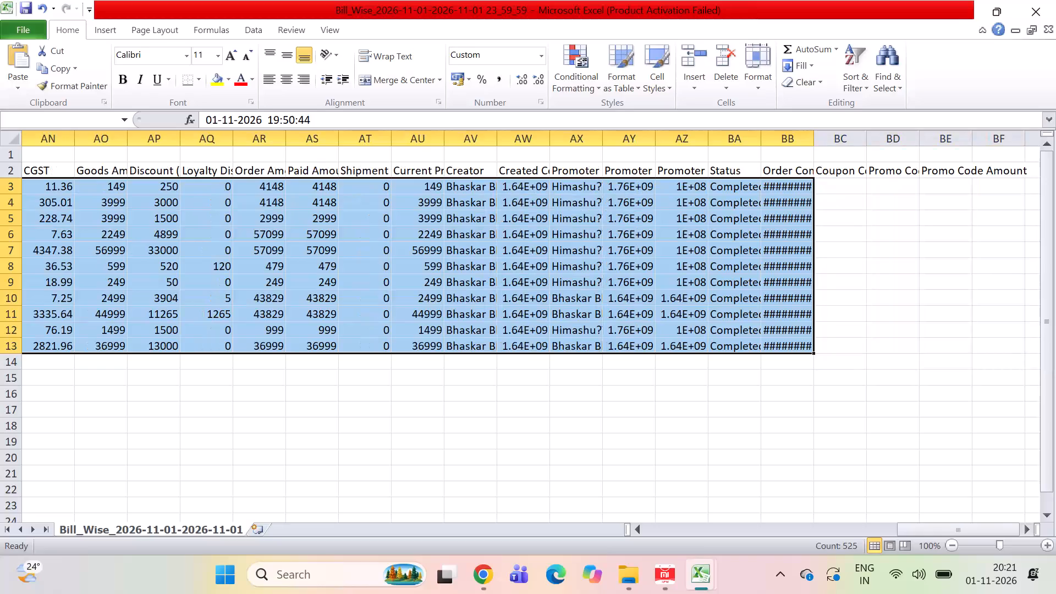
key("ctrl+c")
key("alt+Tab")
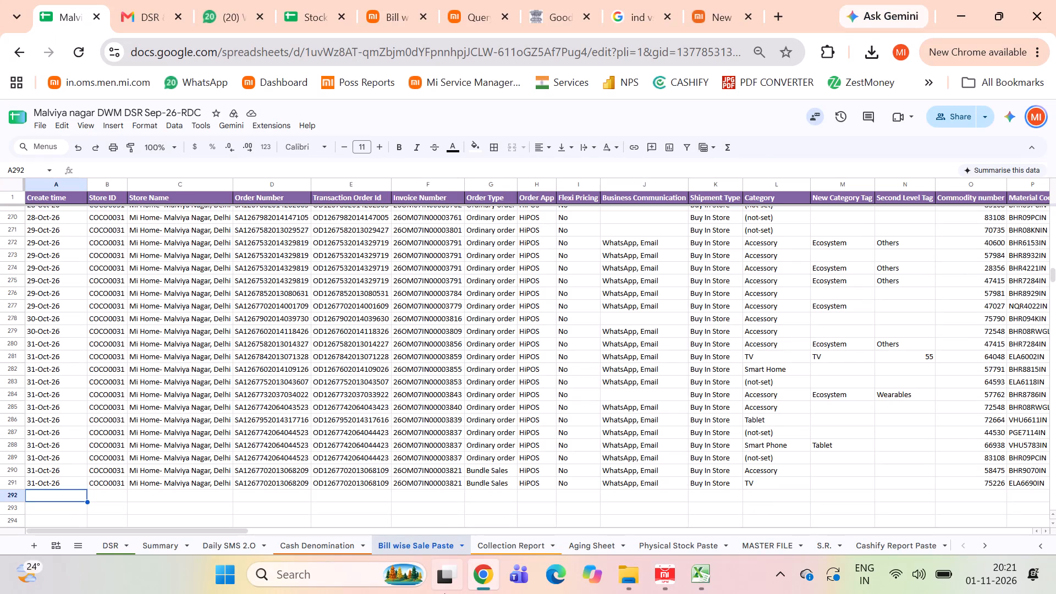
key("ctrl+v")
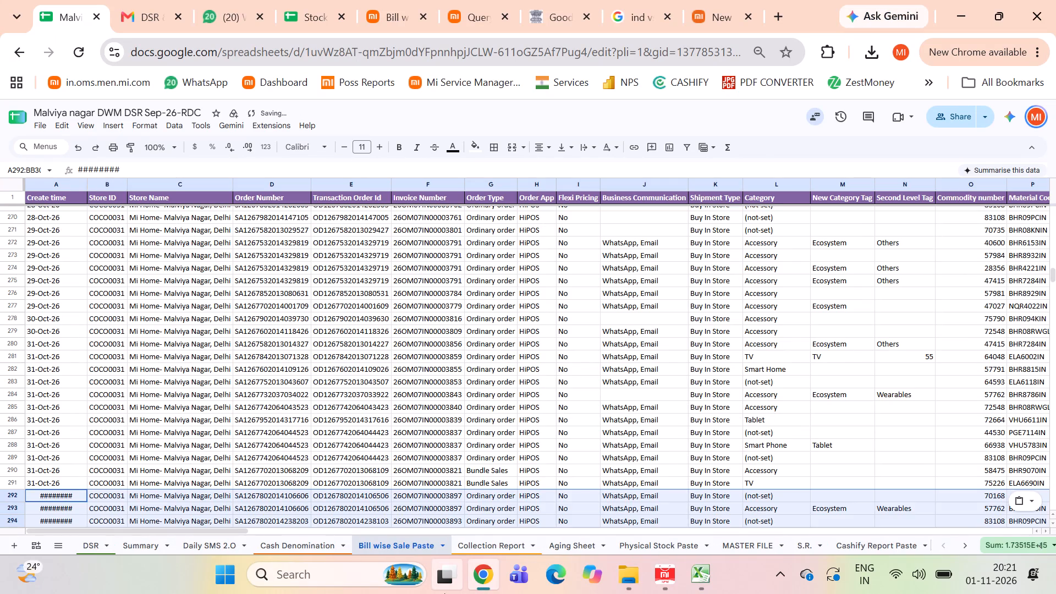
Replace the Create time values of the newly pasted rows, from A292 down, with 01-Nov-26.
key("Right")
key("Left")
key("ctrl+d")
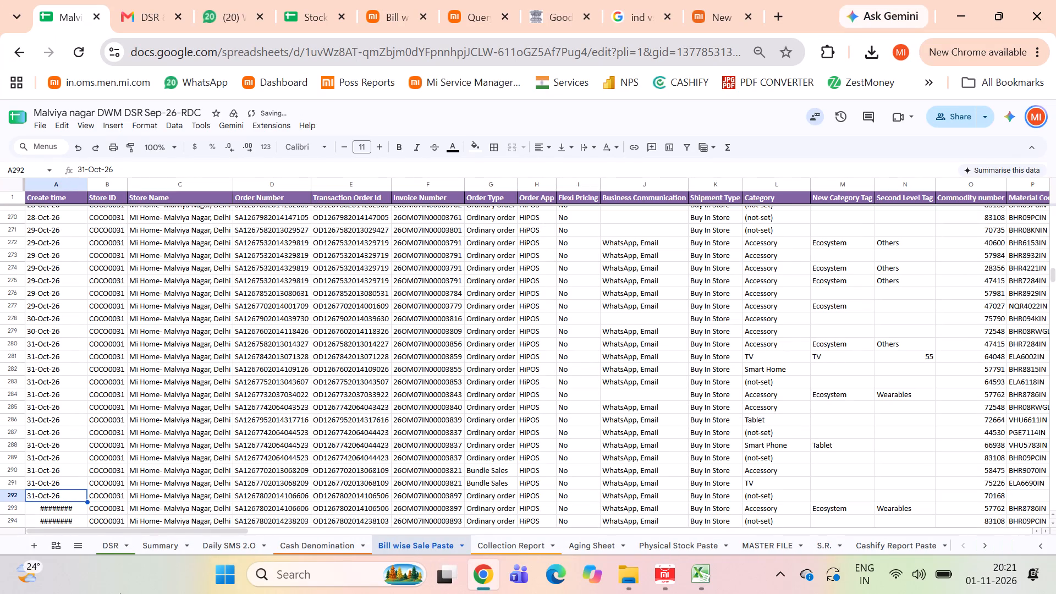
double_click(71, 497)
left_click(112, 442)
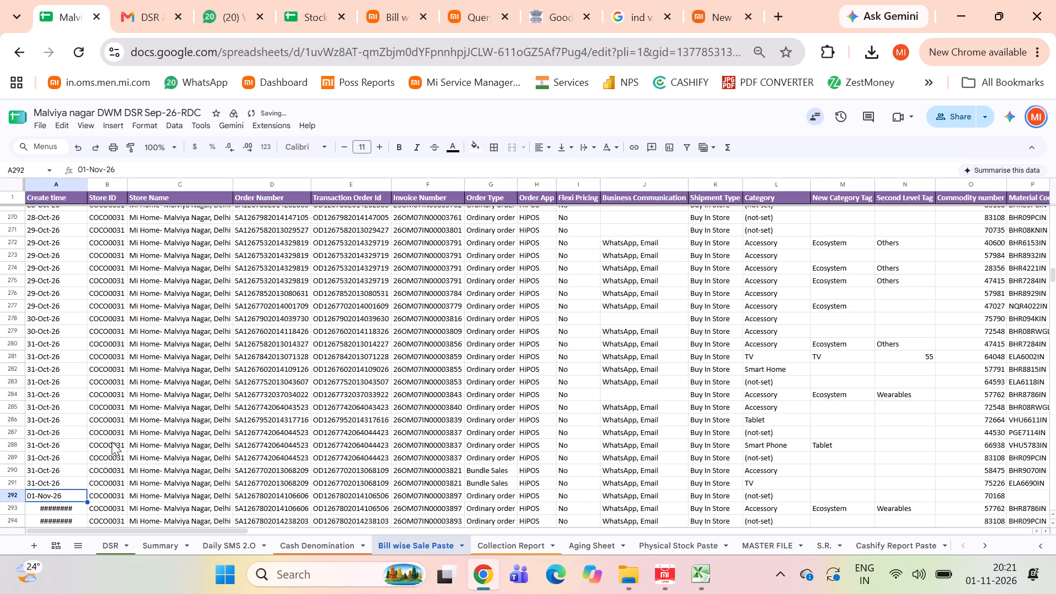
key("ctrl+shift+Down")
key("ctrl+d")
key("Right")
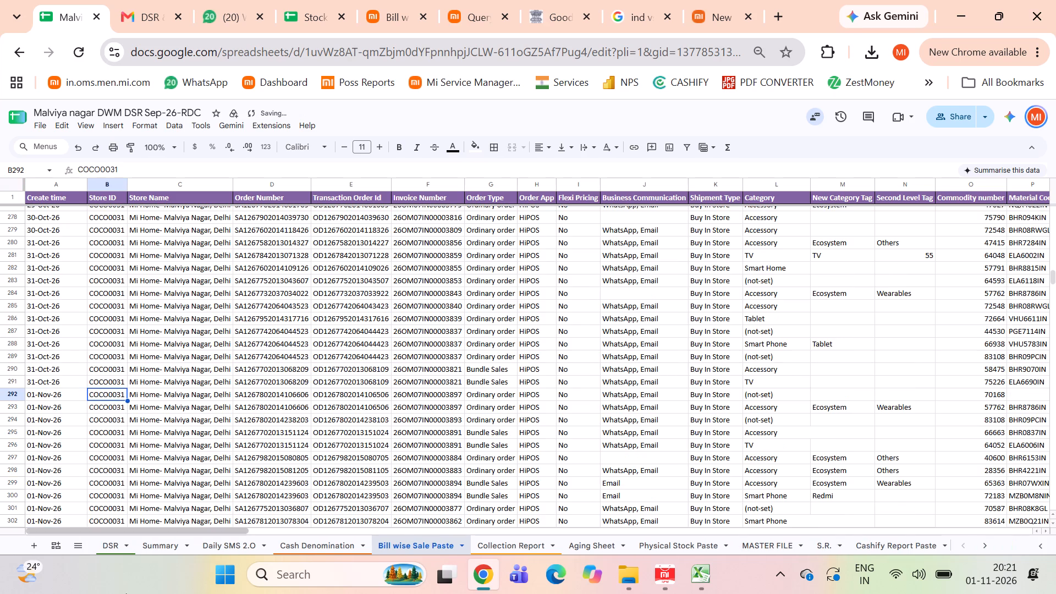
Switch to the Collection Report sheet of the DSR workbook.
left_click(493, 541)
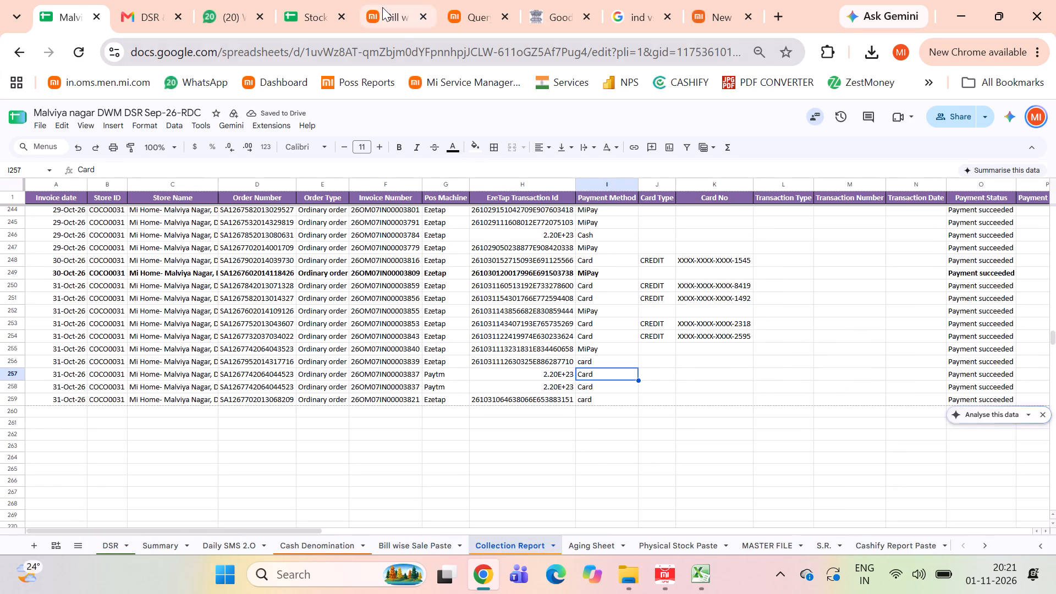
Open the payments Collection Report in the Mi Store operation portal and export it to Excel.
left_click(382, 7)
left_click(106, 492)
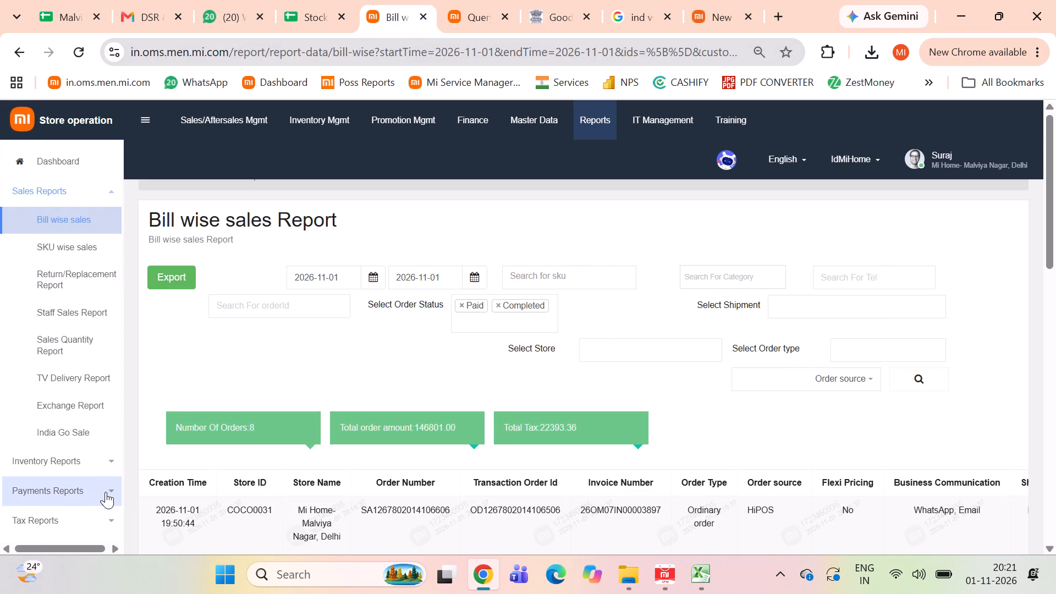
left_click(48, 283)
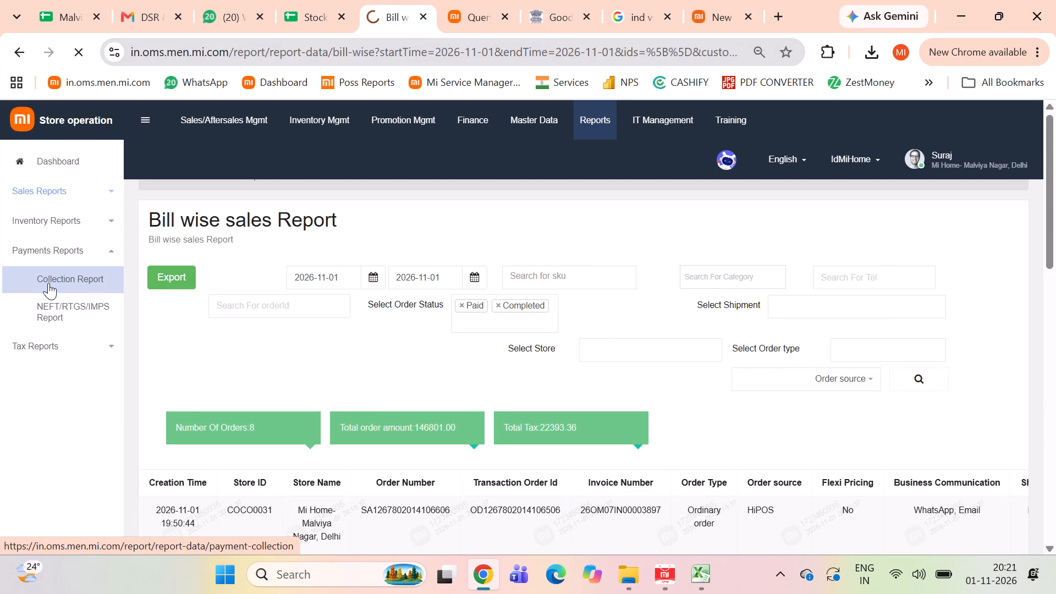
left_click(179, 266)
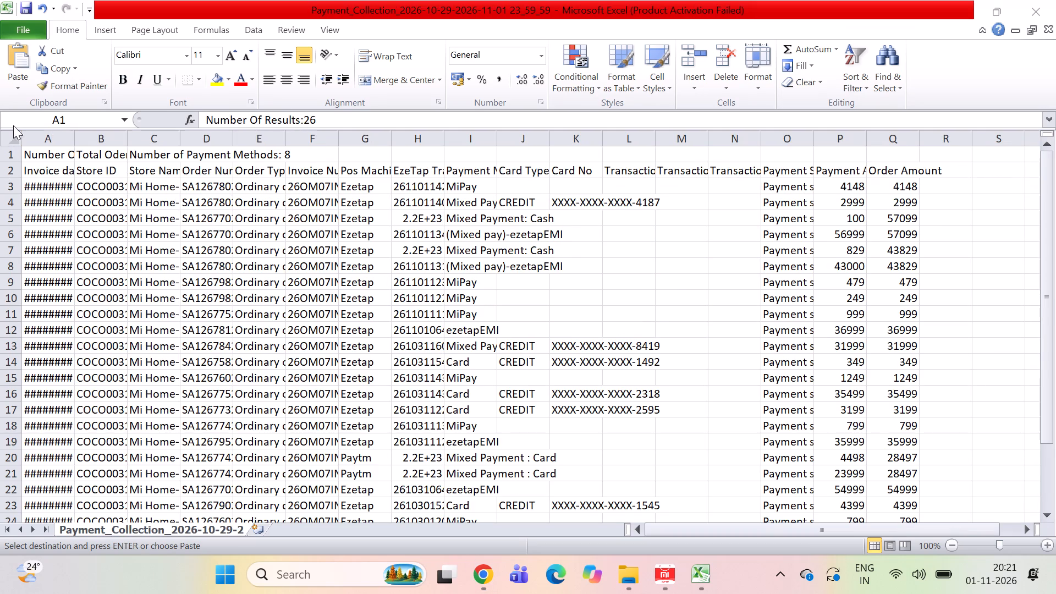
Autofit all column widths in the exported payment collection sheet.
double_click(15, 137)
left_click(76, 140)
left_click_drag(76, 140, 53, 186)
left_click(53, 186)
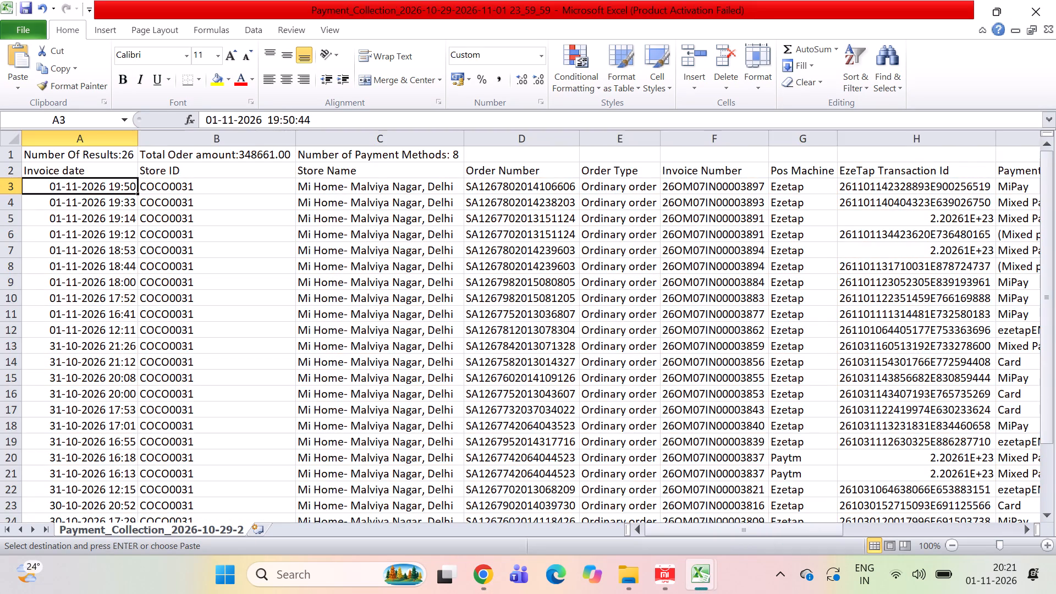
Delete rows 13 to 28, dated 31-10-2026 and earlier, from the payment collection export.
left_click(10, 346)
key("ctrl+shift+Down")
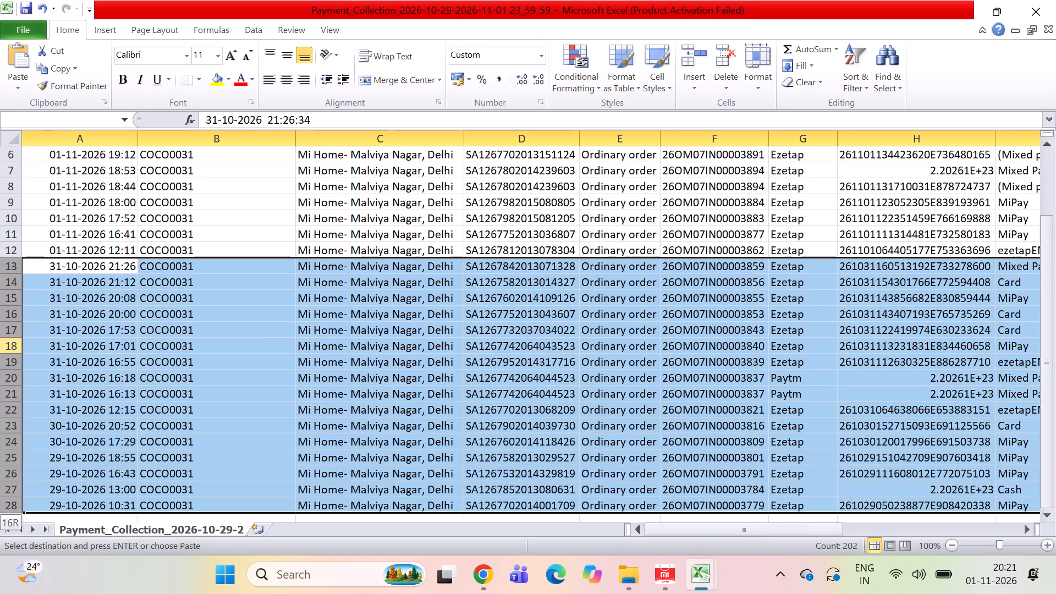
key("ctrl+minus")
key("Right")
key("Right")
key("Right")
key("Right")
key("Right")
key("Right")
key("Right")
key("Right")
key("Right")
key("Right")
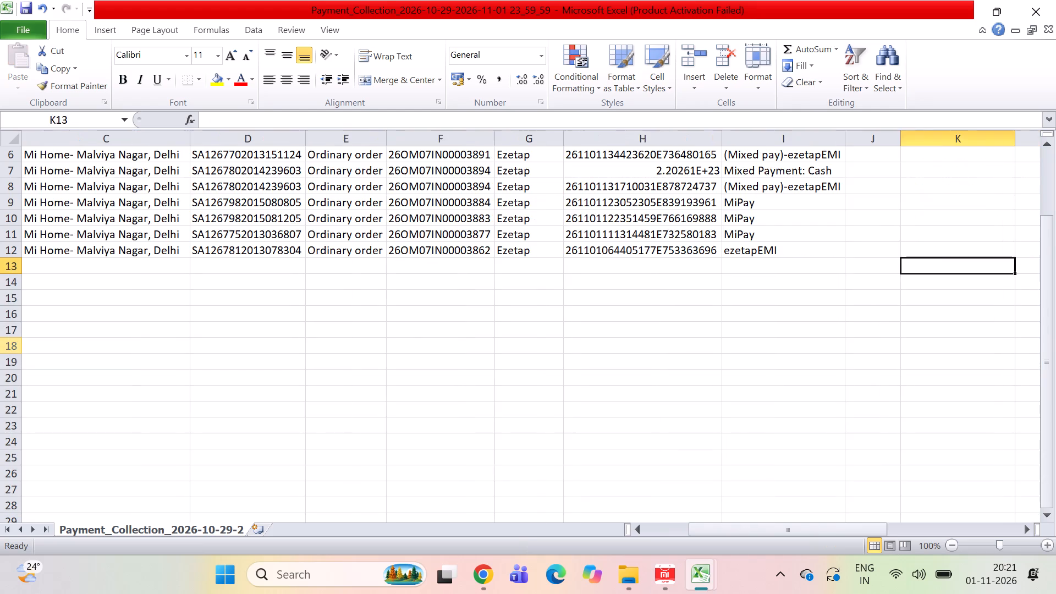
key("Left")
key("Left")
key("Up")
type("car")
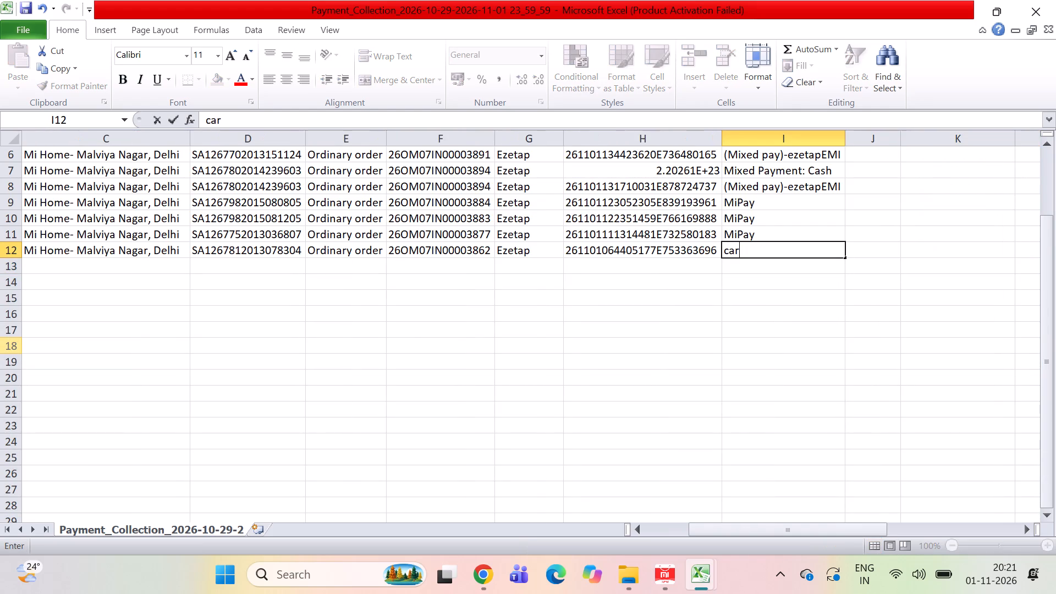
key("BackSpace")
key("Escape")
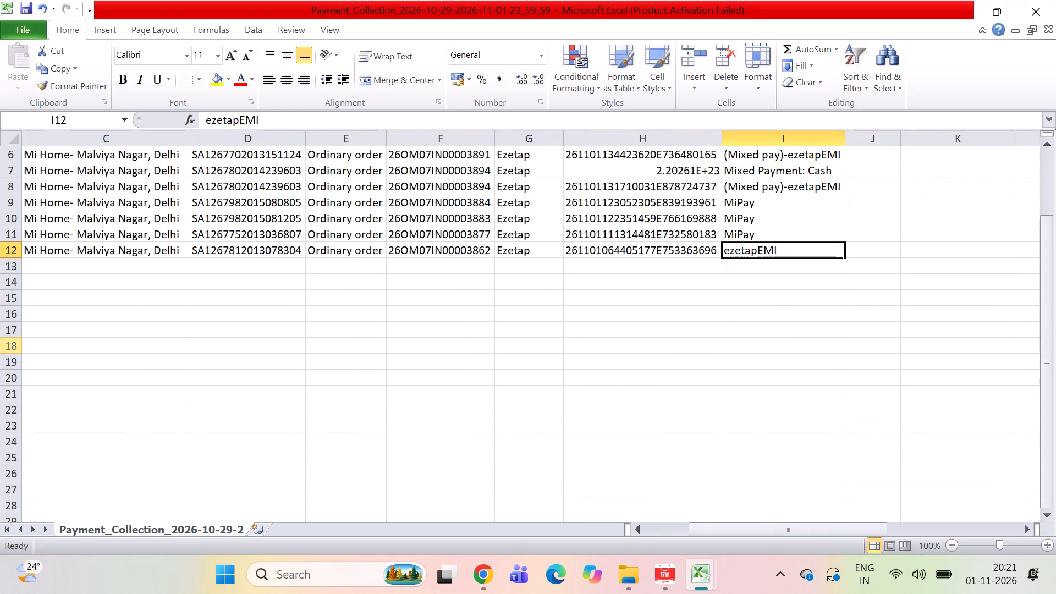
Shorten the Payment Method in cell I4 to Card by removing the mixed payment prefix.
key("Up")
key("Up")
key("Up")
key("Up")
key("Up")
key("Up")
key("Up")
key("Up")
key("Up")
key("Up")
key("Up")
key("Up")
key("Up")
key("Up")
key("Up")
key("Up")
key("Up")
key("Up")
key("Up")
key("Up")
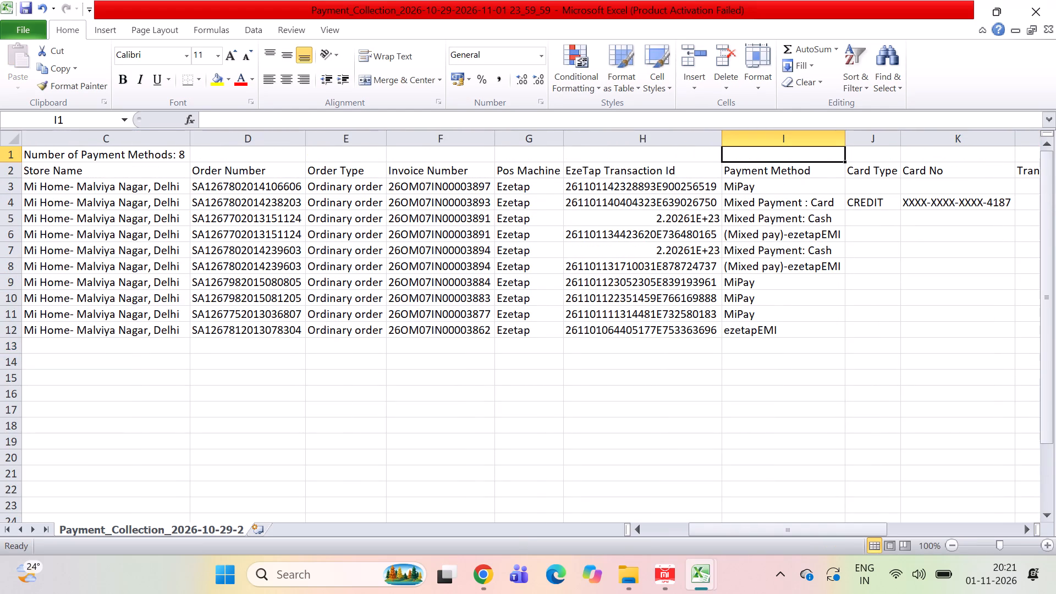
double_click(810, 203)
key("Right")
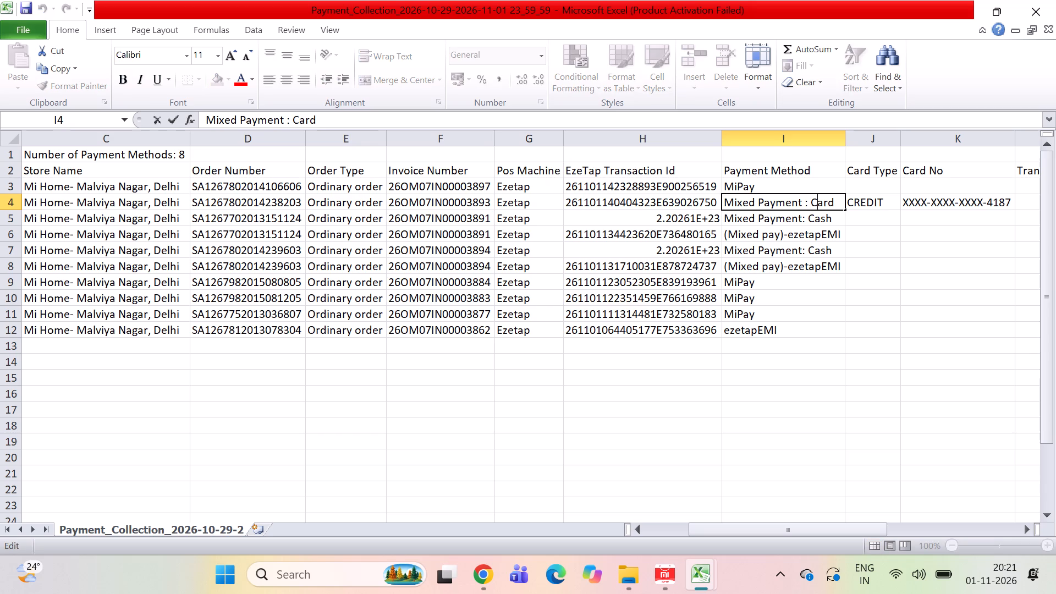
key("Left")
key("BackSpace")
key("BackSpace")
key("BackSpace")
key("BackSpace")
key("BackSpace")
key("BackSpace")
key("BackSpace")
key("BackSpace")
key("BackSpace")
key("BackSpace")
key("BackSpace")
key("BackSpace")
key("BackSpace")
key("BackSpace")
key("BackSpace")
key("BackSpace")
key("BackSpace")
key("BackSpace")
key("BackSpace")
key("BackSpace")
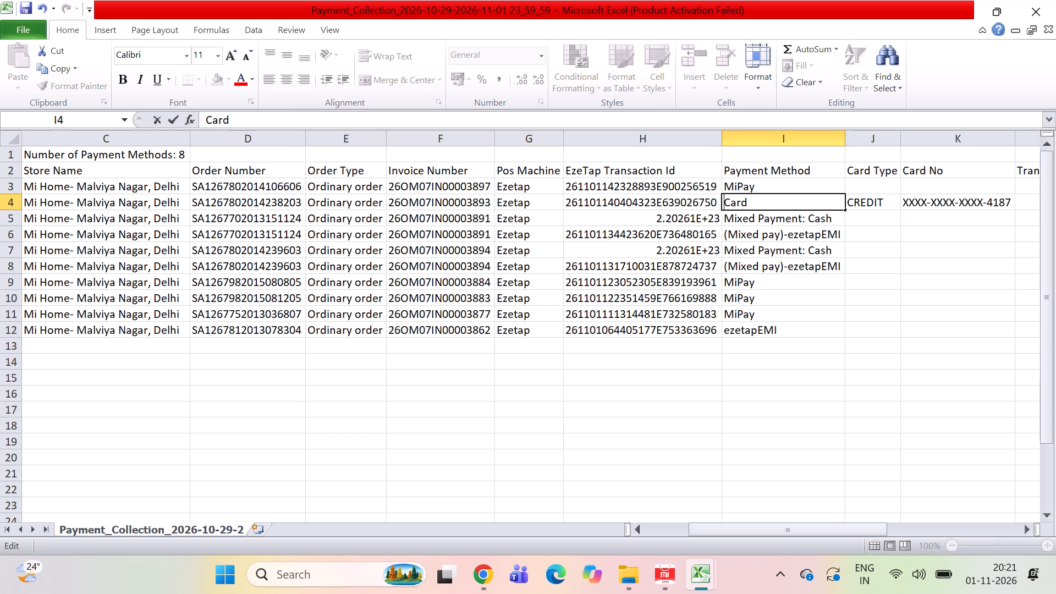
key("Return")
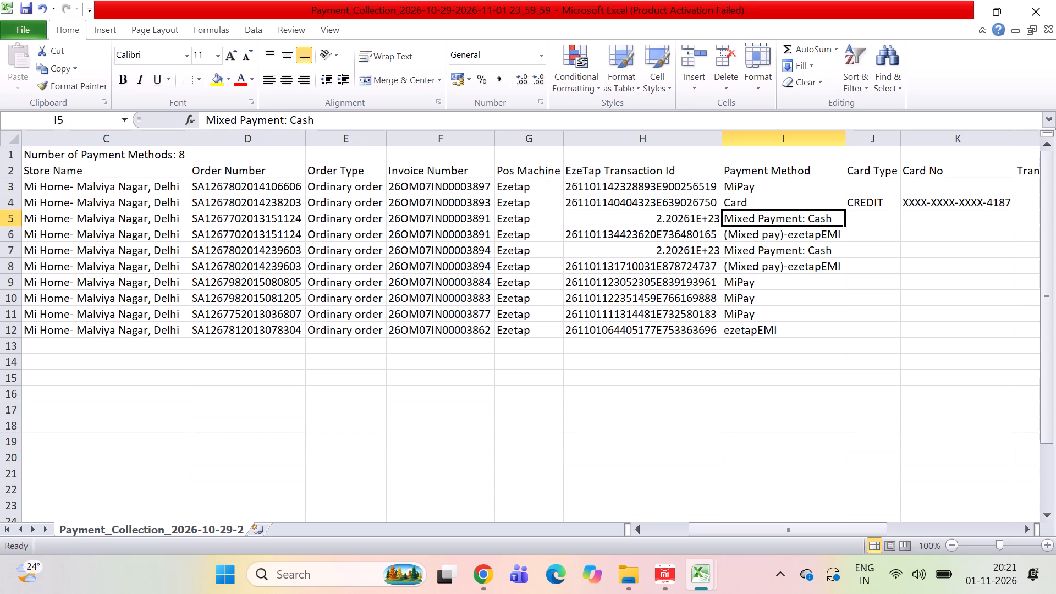
Shorten the Payment Method in cell I5 to Cash by removing the mixed payment prefix.
double_click(814, 215)
key("Left")
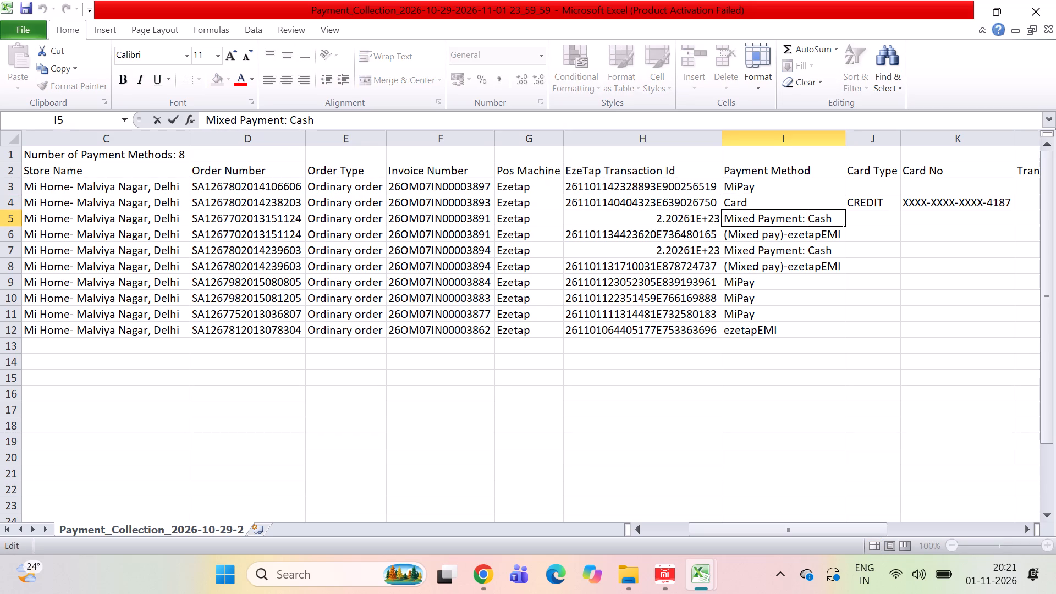
key("BackSpace")
key("BackSpace")
key("BackSpace")
key("BackSpace")
key("BackSpace")
key("BackSpace")
key("BackSpace")
key("BackSpace")
key("BackSpace")
key("BackSpace")
key("BackSpace")
key("BackSpace")
key("BackSpace")
key("BackSpace")
key("BackSpace")
key("BackSpace")
key("BackSpace")
key("BackSpace")
key("BackSpace")
key("BackSpace")
key("Return")
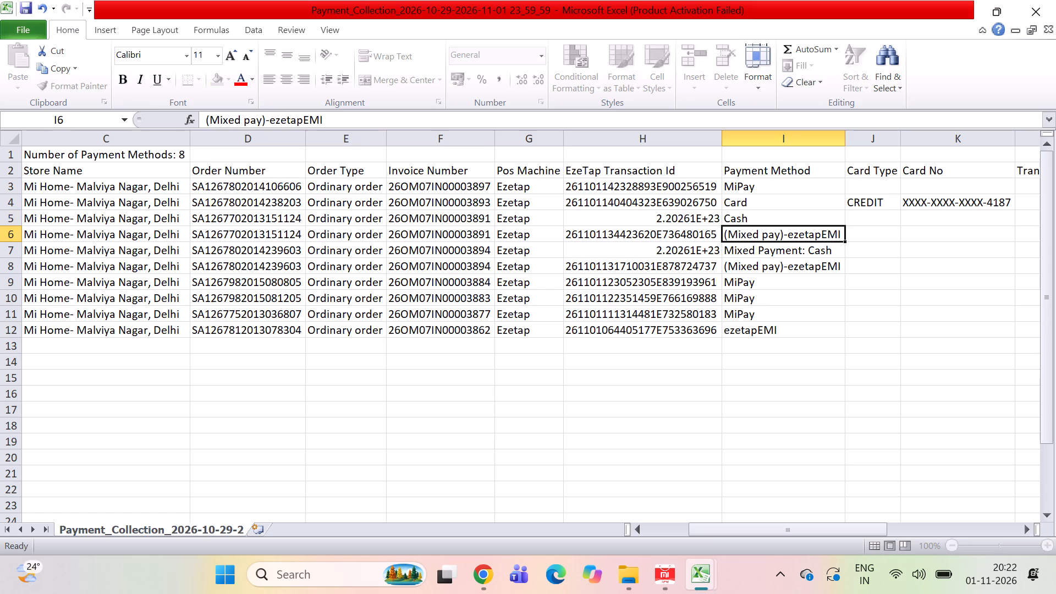
Set the Payment Method to Card in I6, Cash in I7 and Card in I8.
type("car")
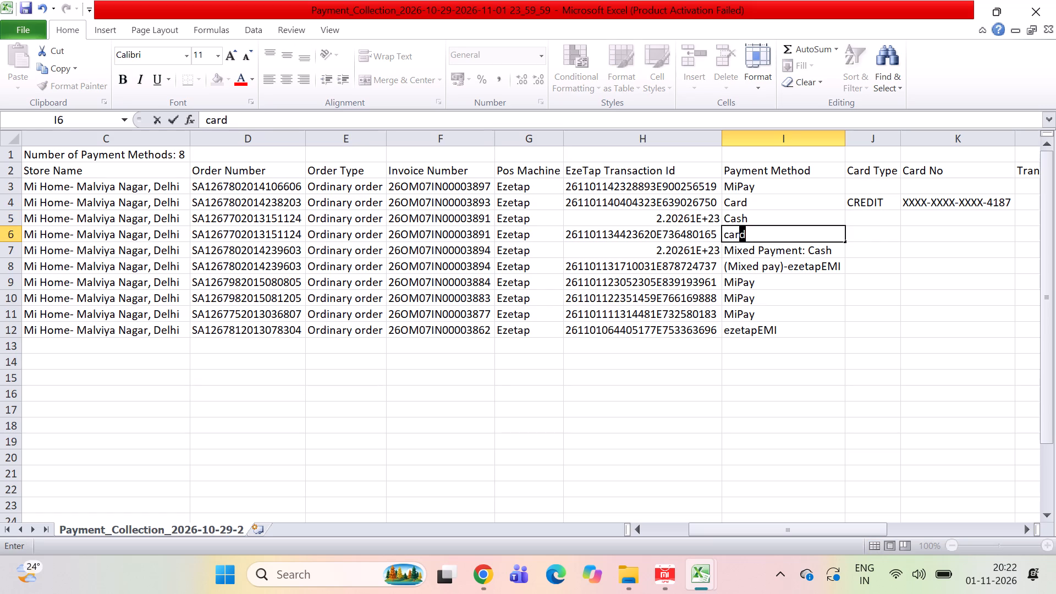
key("Down")
type("ca")
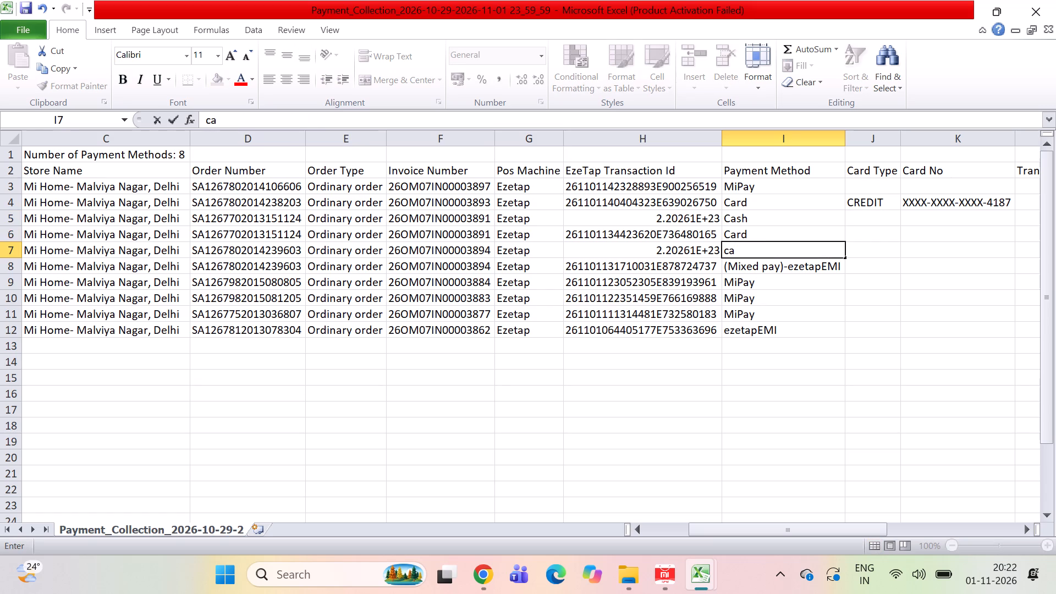
key("s")
key("Down")
type("car")
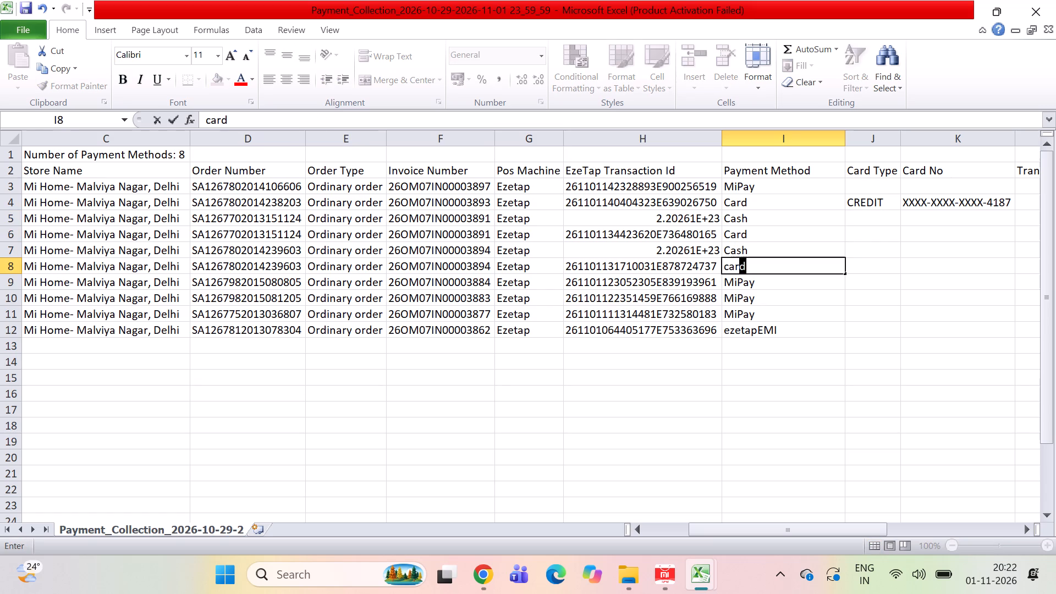
key("Left")
key("Down")
key("Down")
key("Down")
key("Right")
key("Down")
key("Down")
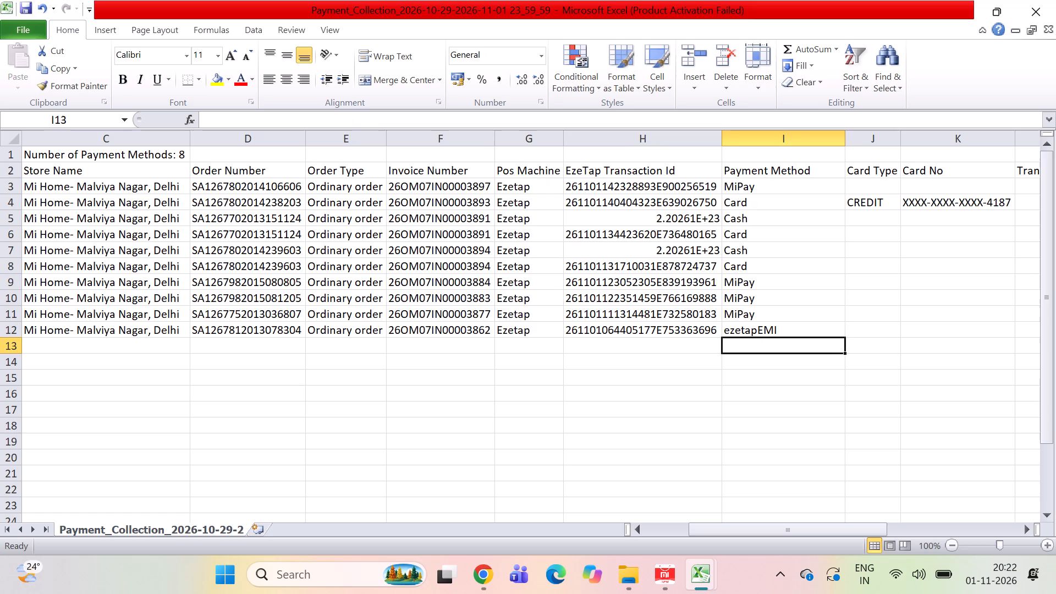
Set the Payment Method in cell I12 of the payment collection export to Card.
key("Up")
type("car")
key("Left")
Copy the 01-11-2026 payment collection rows from A3 to Q12, covering Invoice date through Order Amount.
key("Left")
key("Left")
key("Left")
key("Left")
key("Left")
key("Left")
key("Left")
key("Left")
key("Left")
key("Left")
key("Left")
key("Left")
key("Left")
key("Left")
key("Left")
key("Left")
key("Left")
key("Left")
key("ctrl+Up")
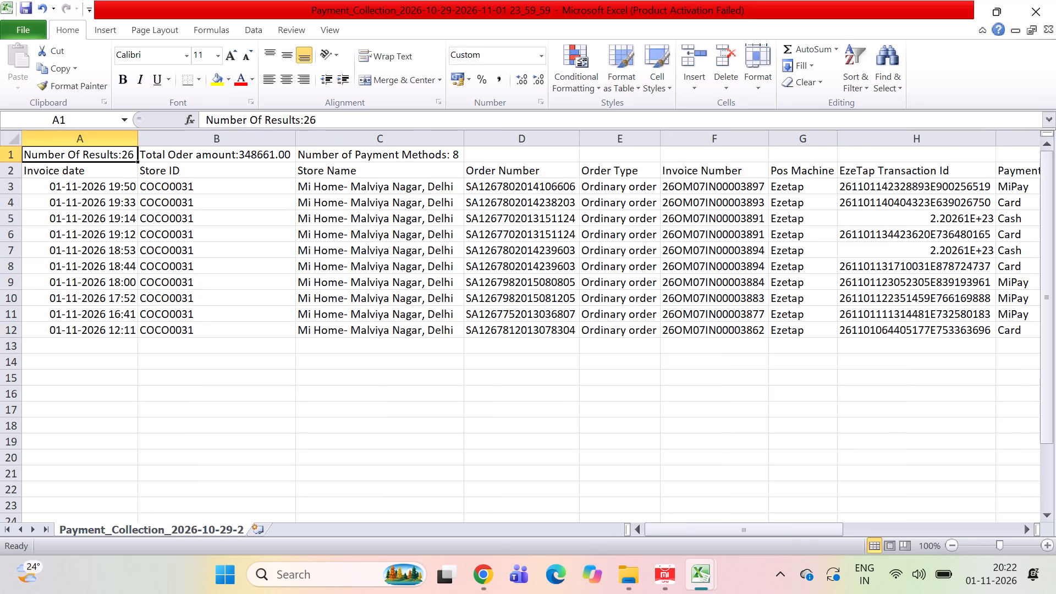
key("Down")
key("Down")
key("ctrl+shift+Down")
key("shift+Right")
key("shift+Right")
key("shift+Right")
key("shift+Right")
key("shift+Right")
key("shift+Right")
key("shift+Right")
key("shift+Right")
key("shift+Right")
key("shift+Right")
key("shift+Right")
key("shift+Right")
key("shift+Right")
key("shift+Right")
key("shift+Right")
key("shift+Right")
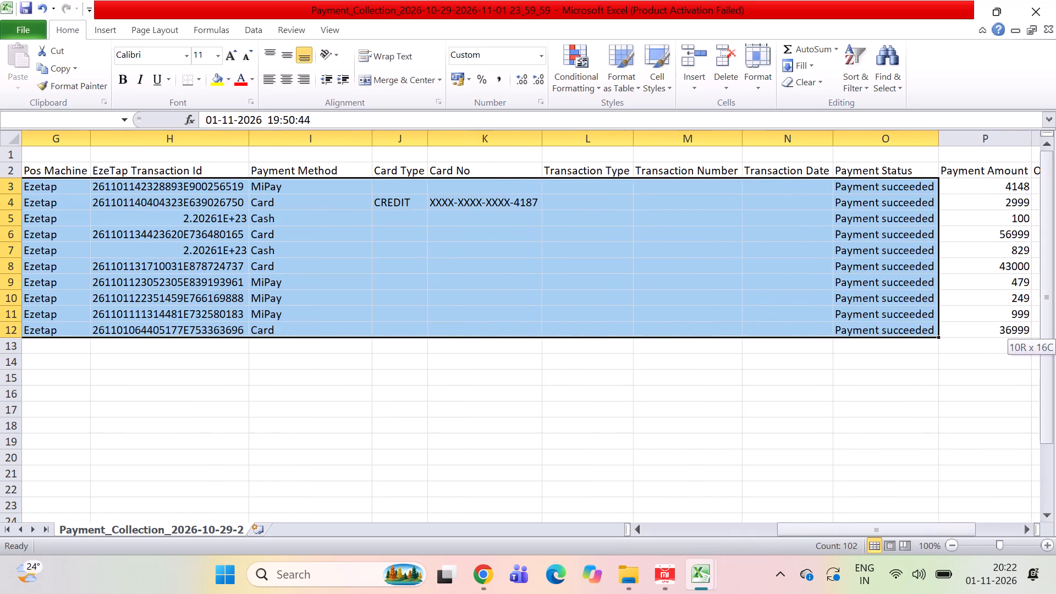
key("shift+Right")
key("shift+Right")
key("shift+Right")
key("shift+Left")
key("shift+Left")
key("ctrl+c")
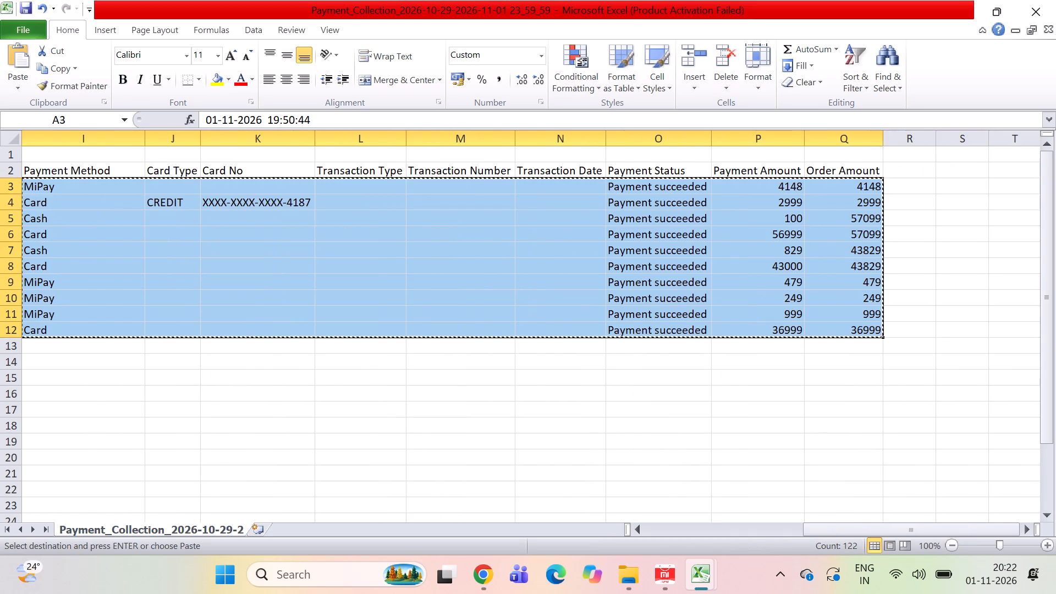
Switch to the Malviya nagar DSR workbook in Chrome and paste the copied payment rows into Collection Report from A260.
key("alt+Tab")
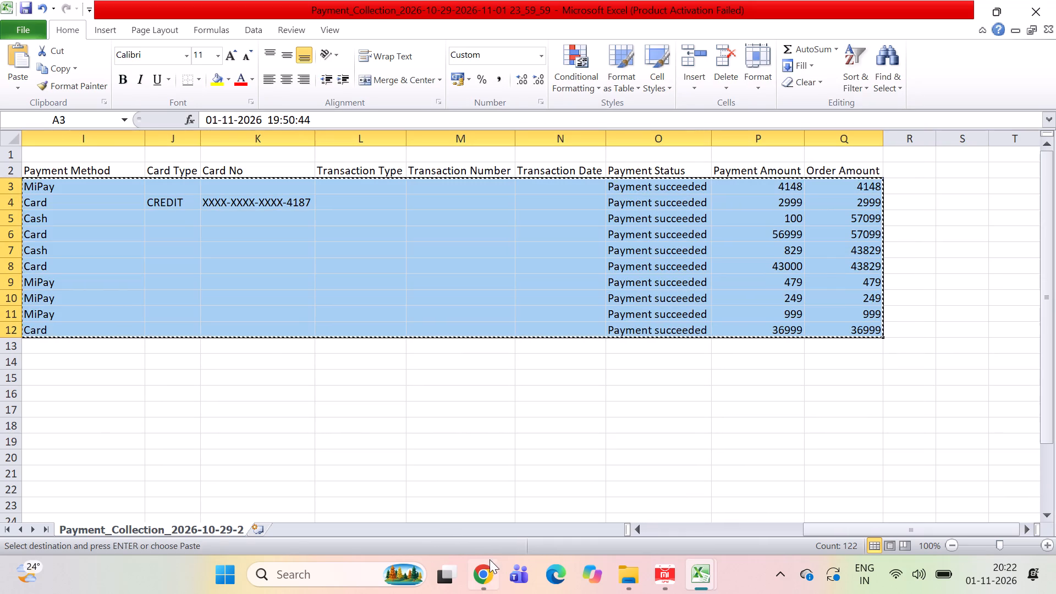
left_click(489, 574)
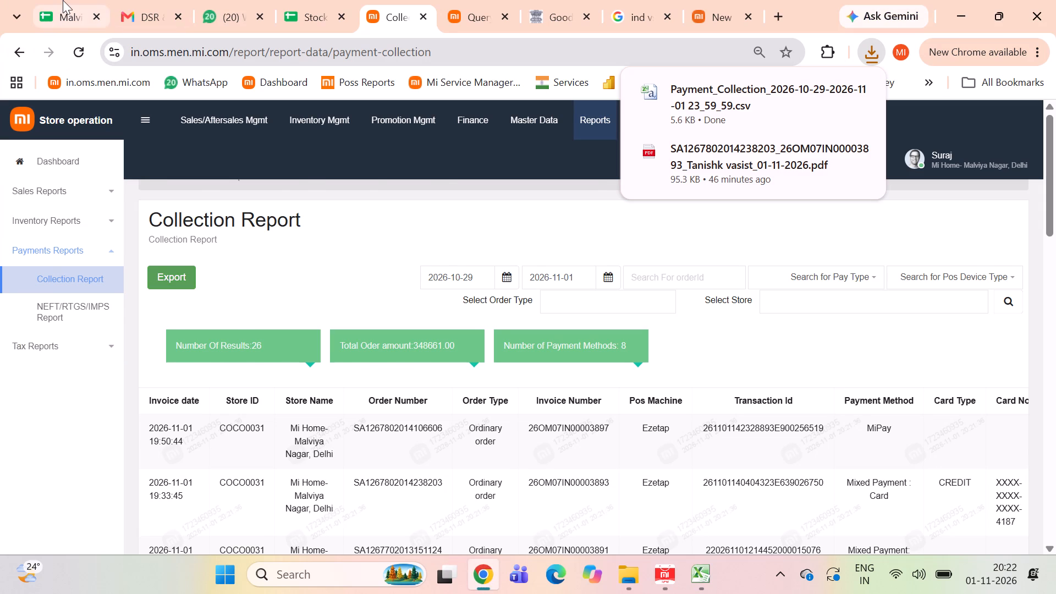
left_click(63, 0)
left_click(56, 409)
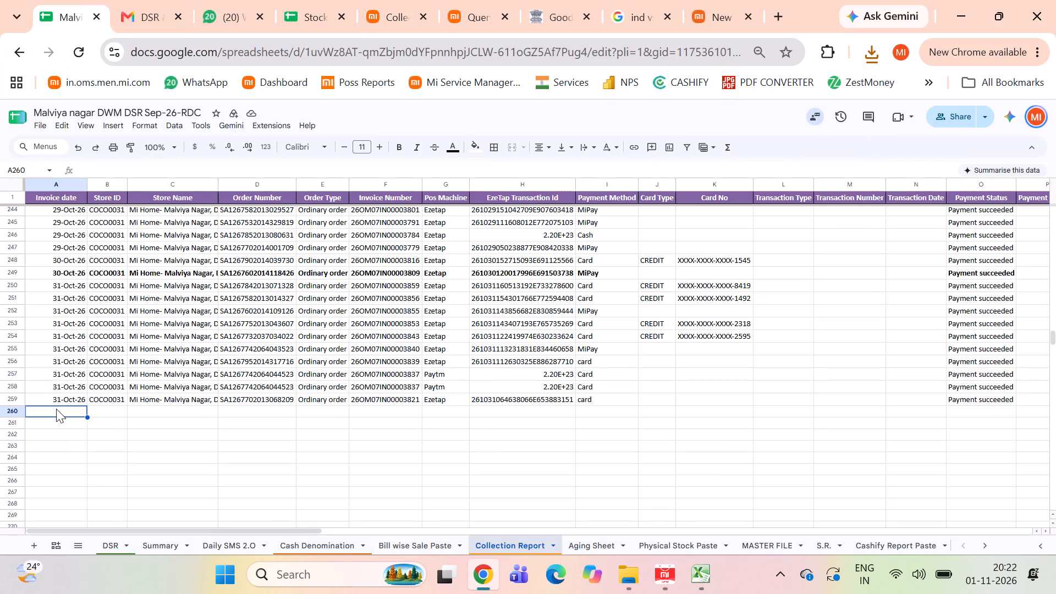
key("ctrl+v")
key("Right")
key("Left")
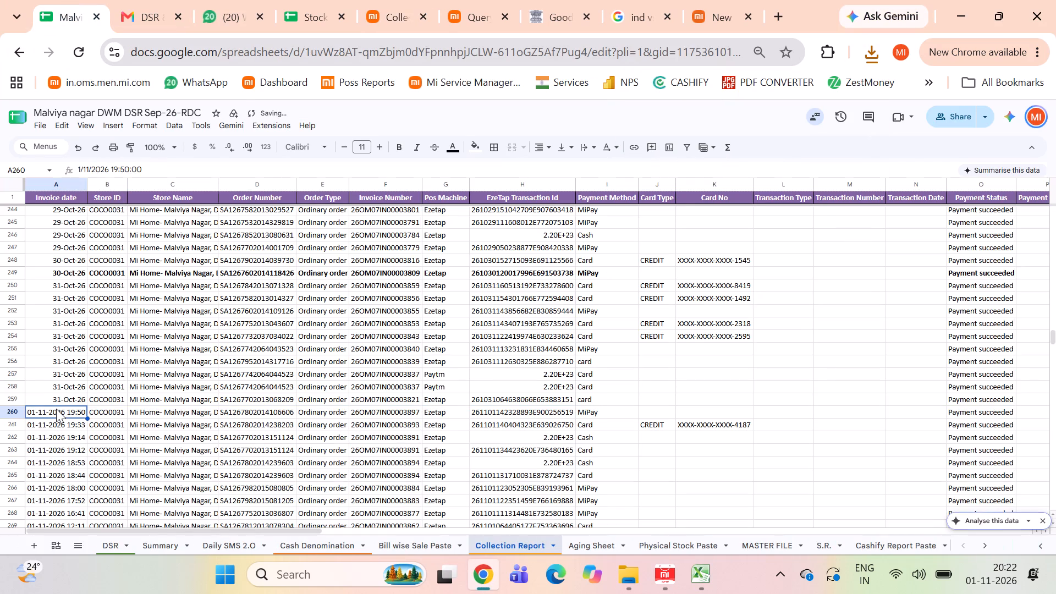
Set the invoice date in A260 to 01-Nov-26 in the sheet's date format and fill it down to A269.
key("ctrl+d")
double_click(56, 409)
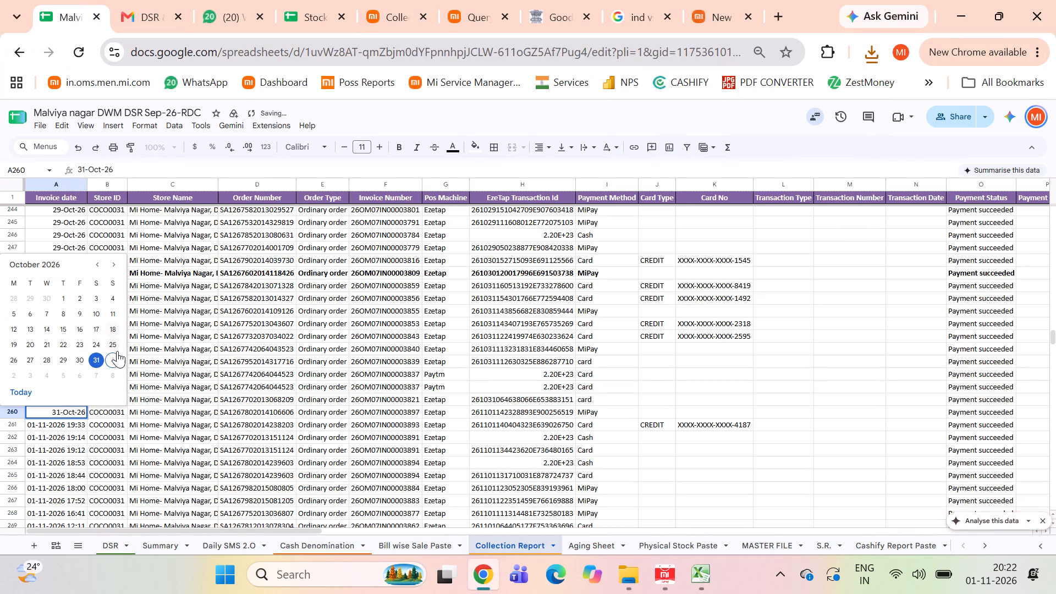
left_click(110, 366)
key("ctrl+shift+Down")
key("ctrl+d")
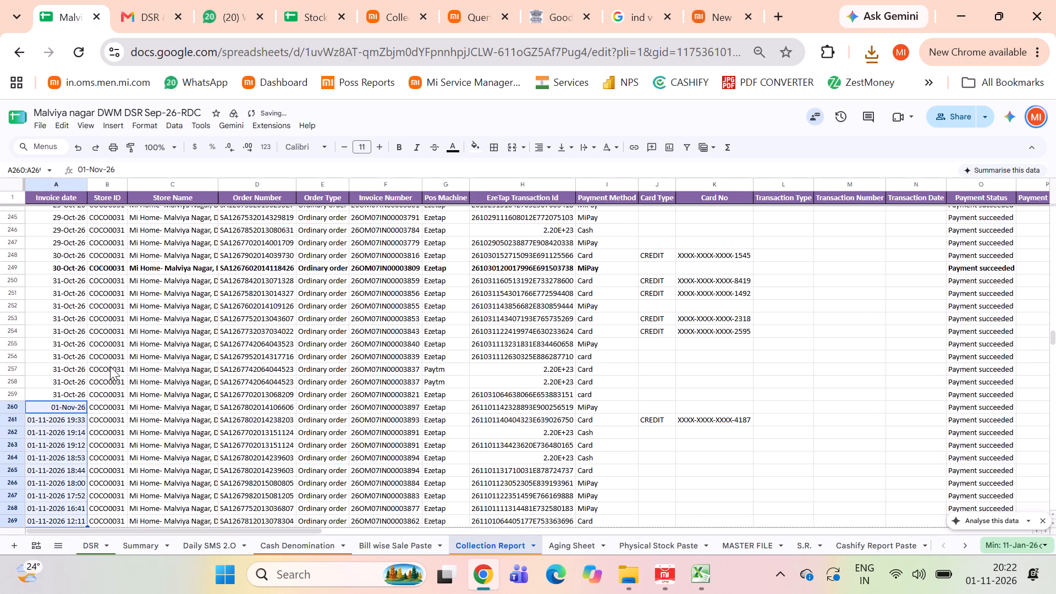
Change the report date at the top of the DSR sheet to 1-Nov-2026.
left_click(113, 546)
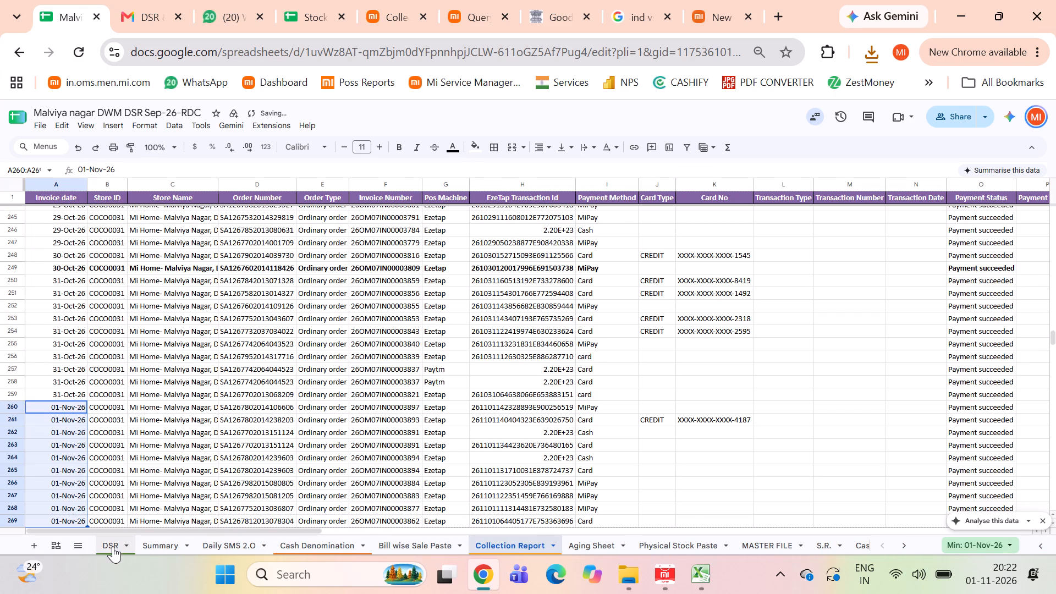
scroll(184, 367, "up", 6)
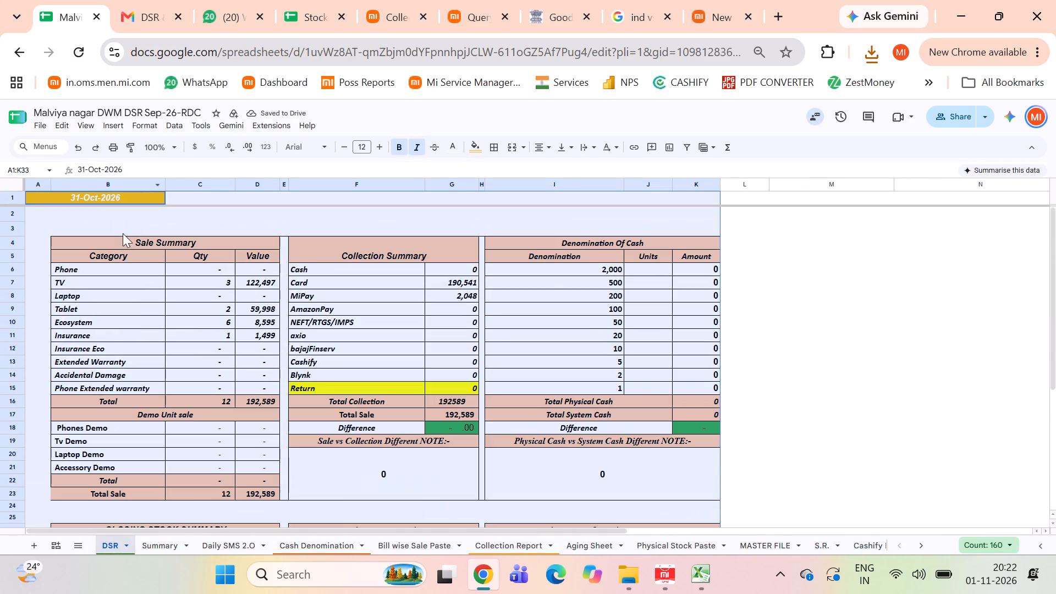
double_click(95, 202)
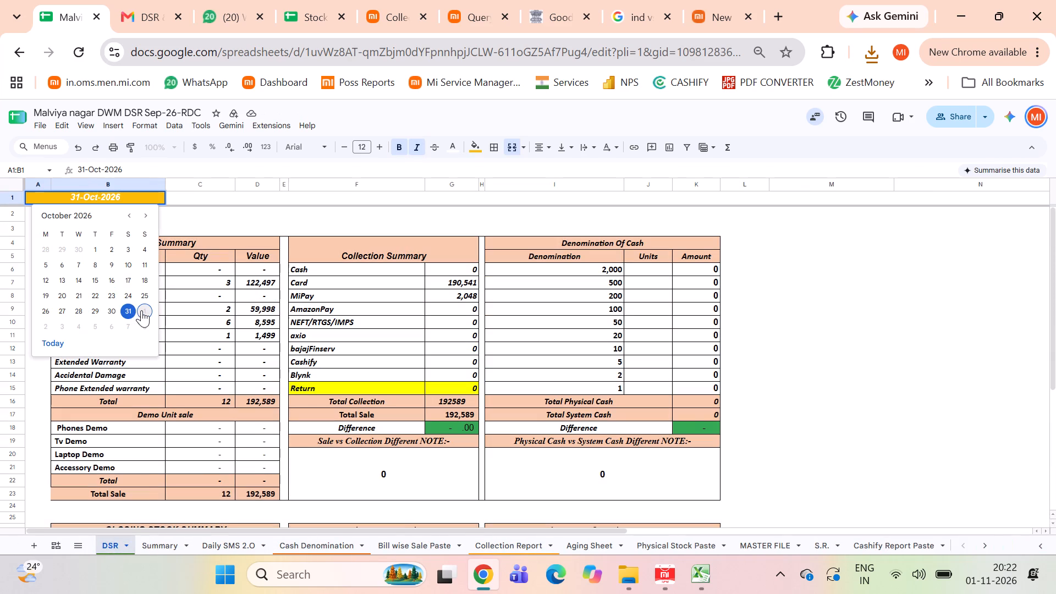
left_click(141, 310)
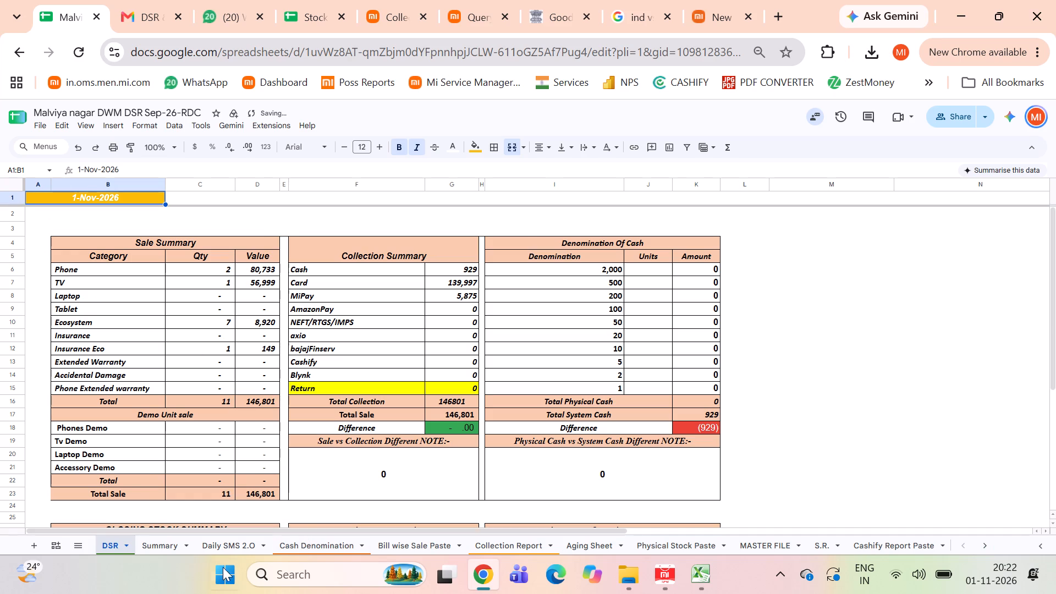
On Cash Denomination, enter 1 Nov 2026 note counts: 1 for 500, 1 for 200, 2 for 100 and 3 for 10.
left_click(313, 548)
scroll(652, 361, "left", 4)
scroll(652, 361, "right", 2)
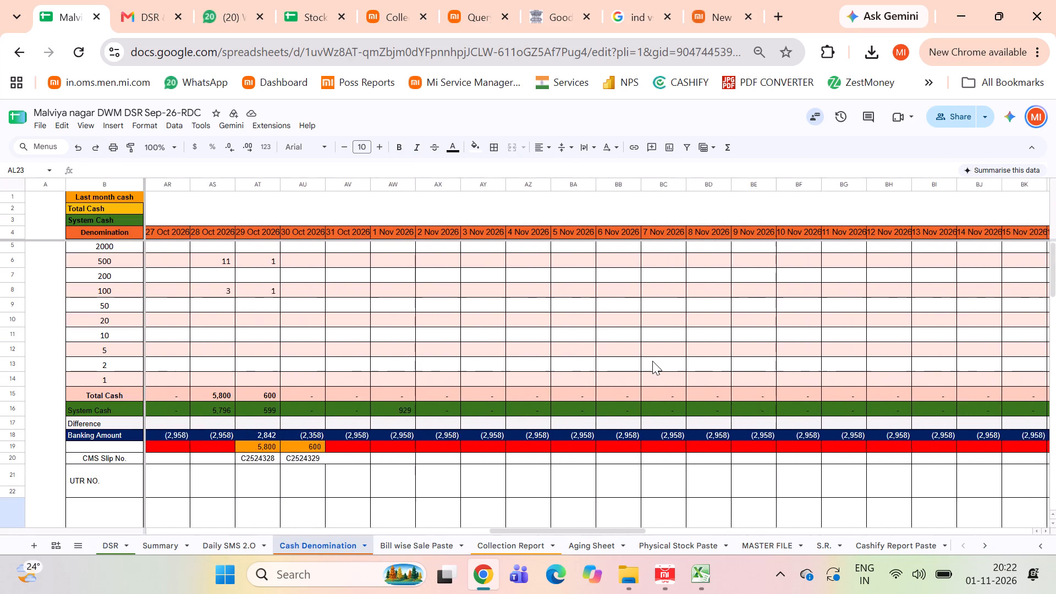
scroll(652, 361, "right", 1)
left_click_drag(652, 361, 464, 264)
left_click(464, 264)
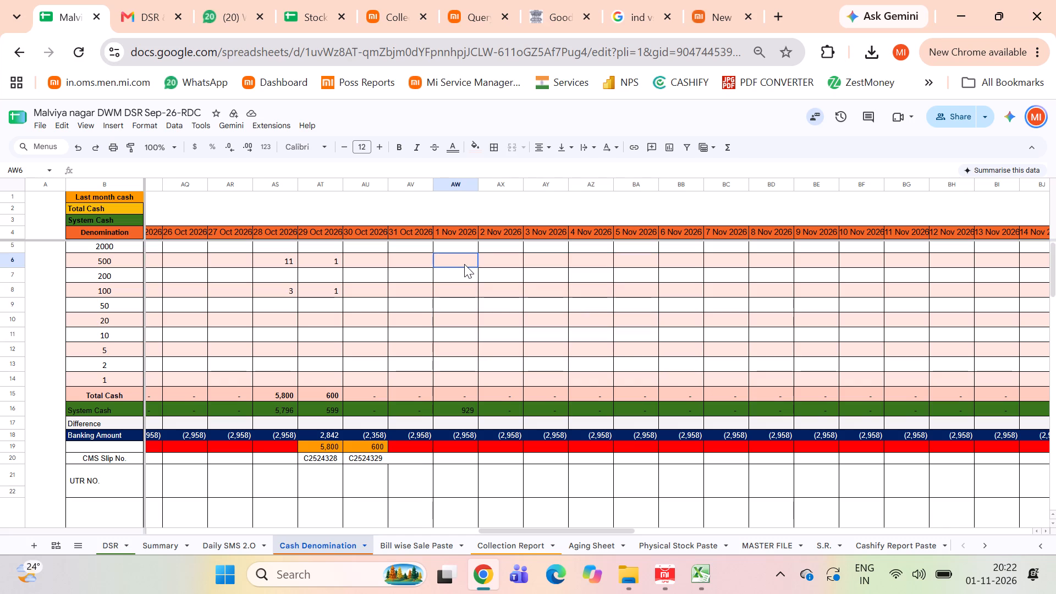
key("1")
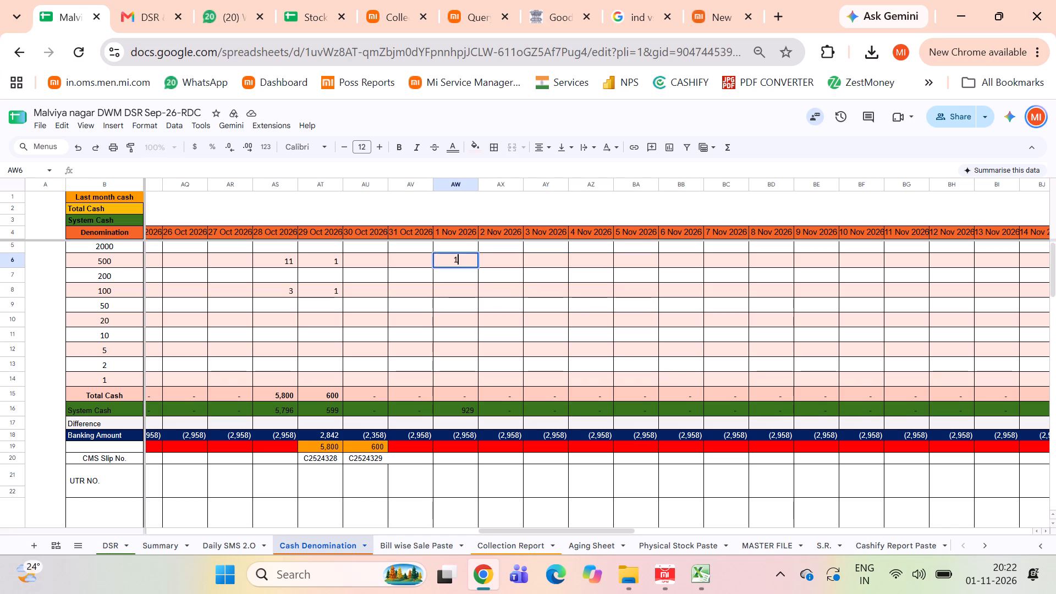
key("Down")
key("1")
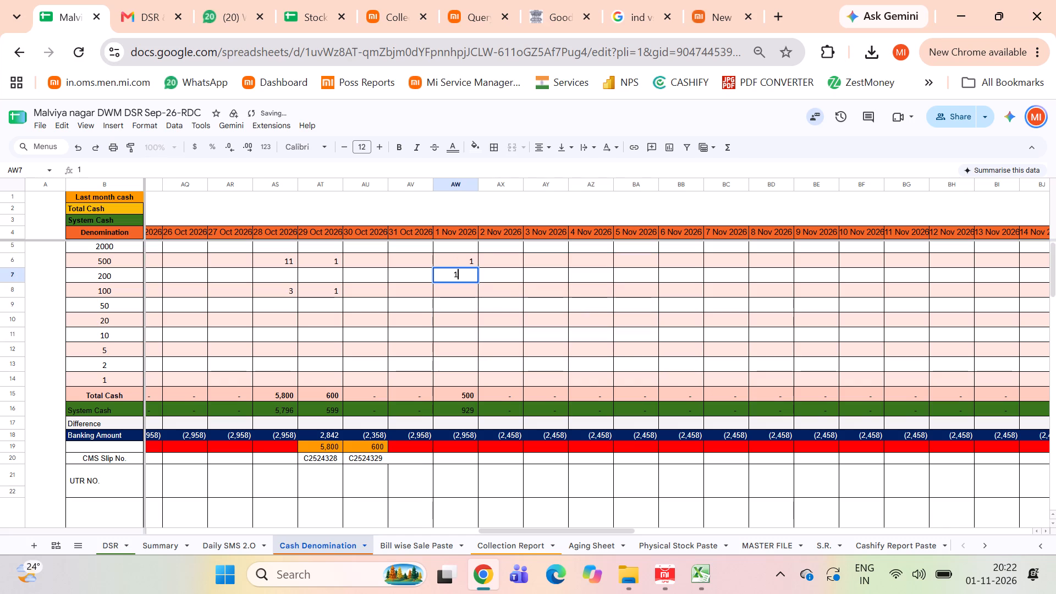
key("Down")
key("2")
key("Down")
key("Down")
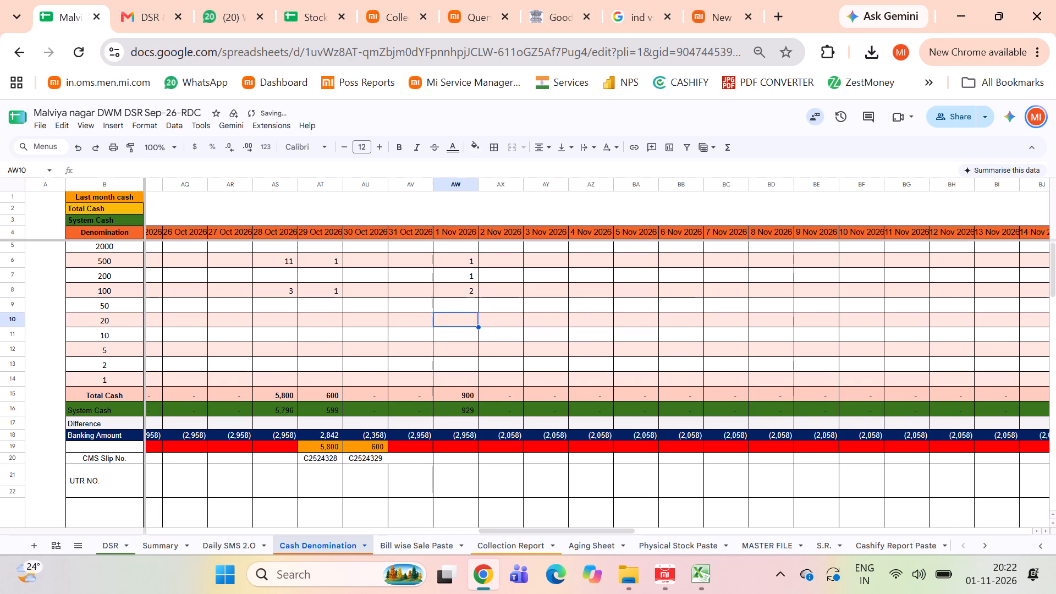
key("Down")
key("Down")
key("Up")
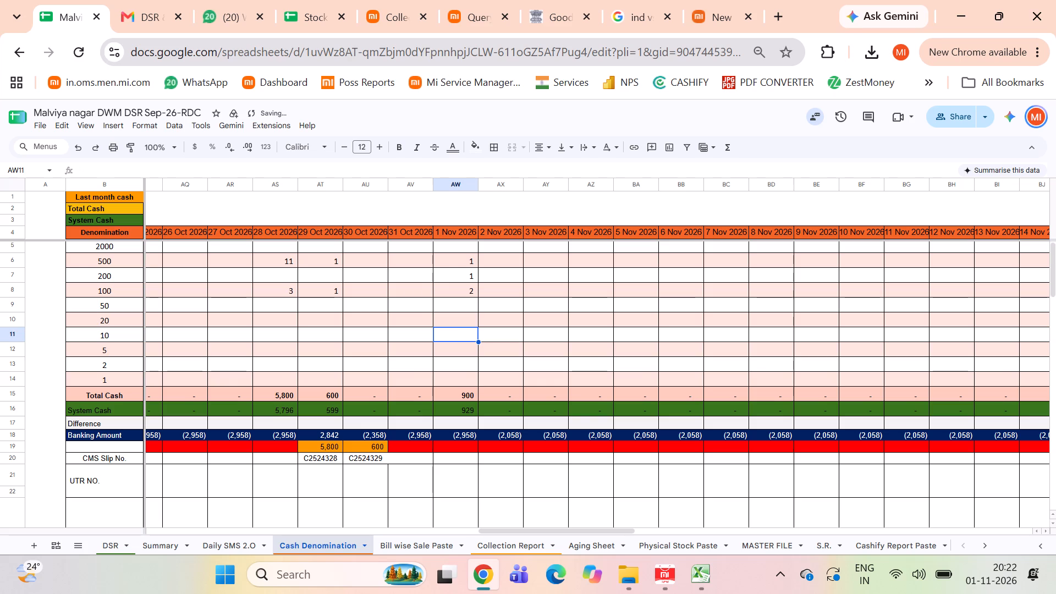
key("3")
key("Down")
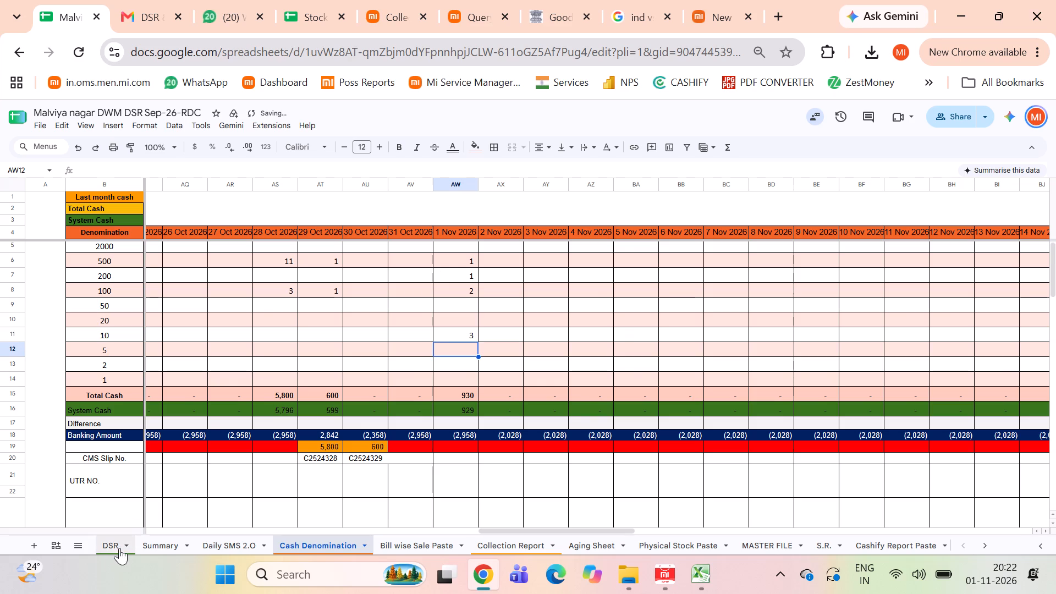
Change the date in the Targets vs Achievement header of the Daily SMS 2.O sheet to 1-Nov-2026.
left_click(107, 548)
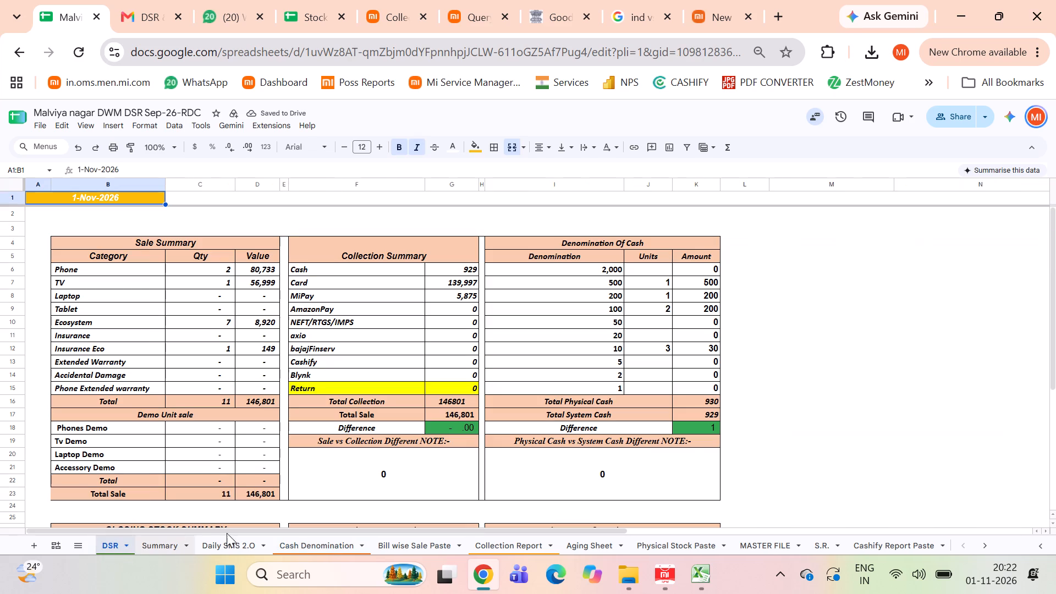
left_click(230, 546)
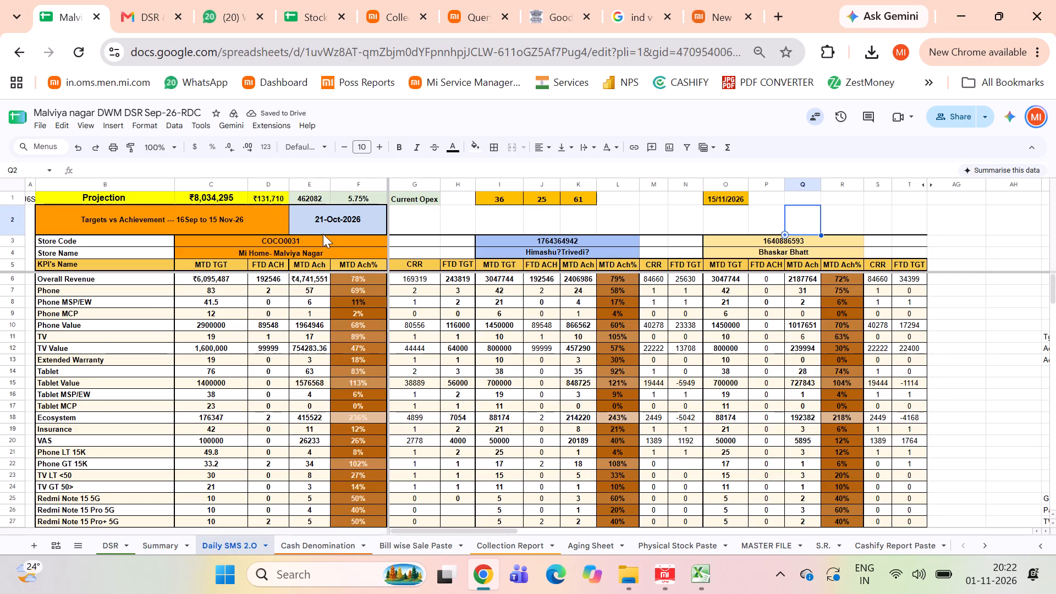
double_click(308, 215)
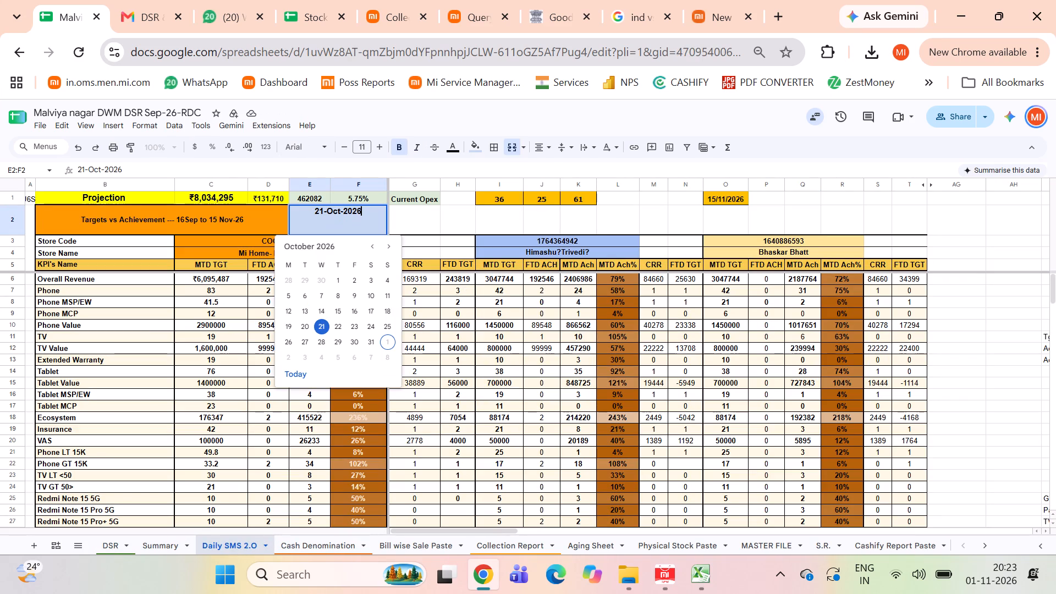
left_click(389, 345)
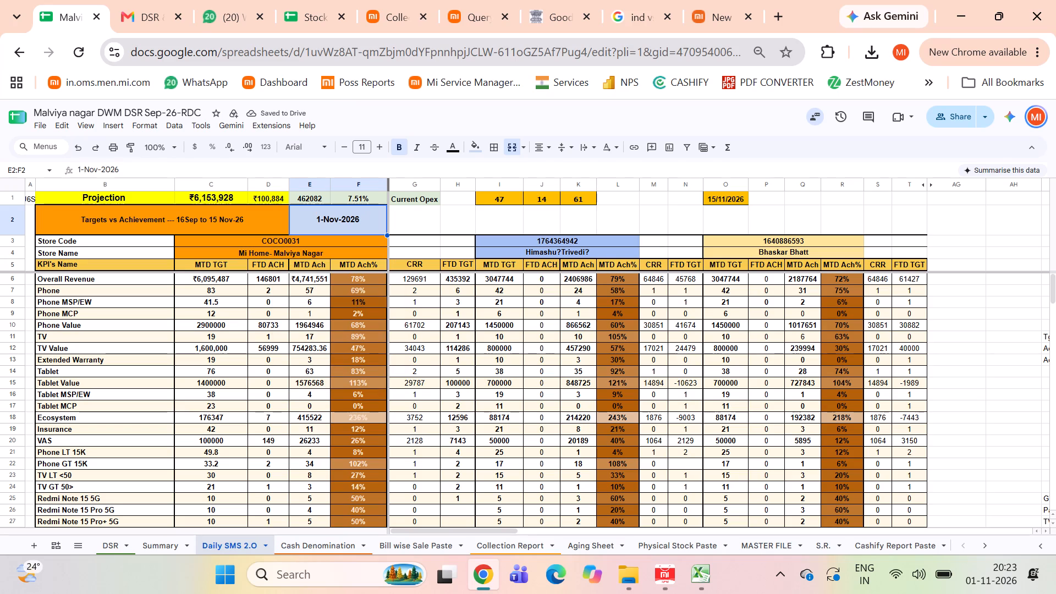
scroll(718, 345, "up", 3)
scroll(718, 345, "right", 1)
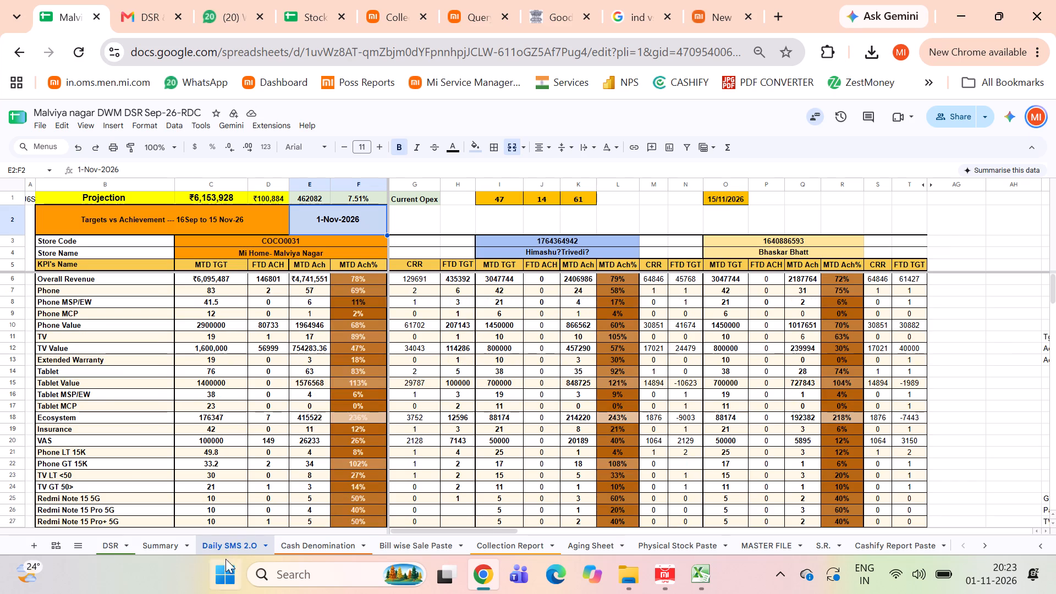
On Bill wise Sale Paste, fill the BH291:BM291 lookup formulas down over the 01-Nov-26 rows and blank rows below, to about row 357.
left_click(413, 544)
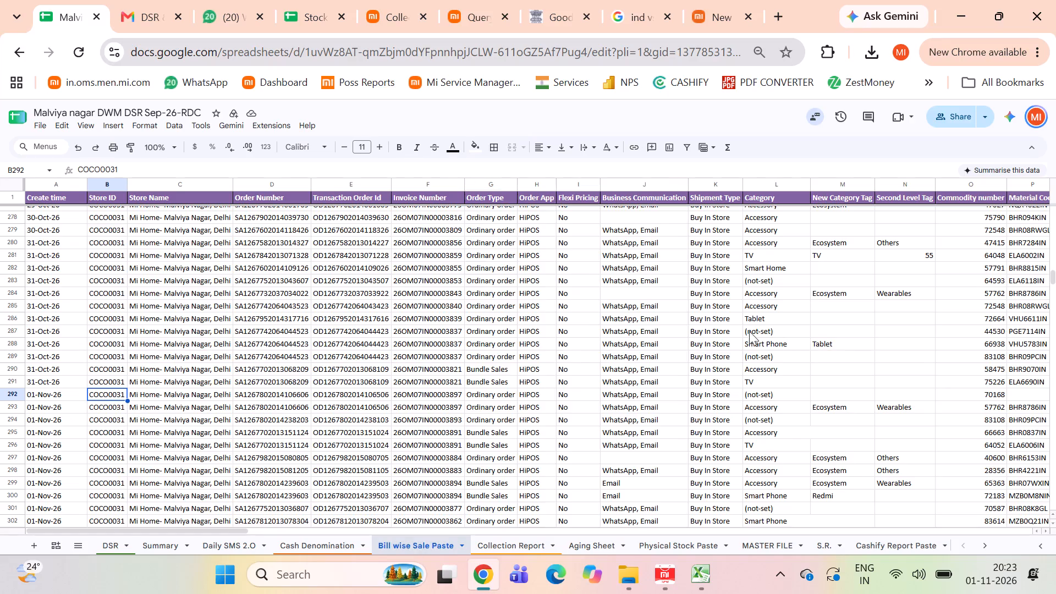
left_click(647, 386)
key("Right")
key("Right")
key("Right")
key("Right")
key("Right")
key("Right")
key("Right")
key("Right")
key("Right")
key("Right")
key("Right")
key("Right")
key("Right")
key("Right")
key("Right")
key("Right")
key("Right")
key("Right")
key("Right")
key("Right")
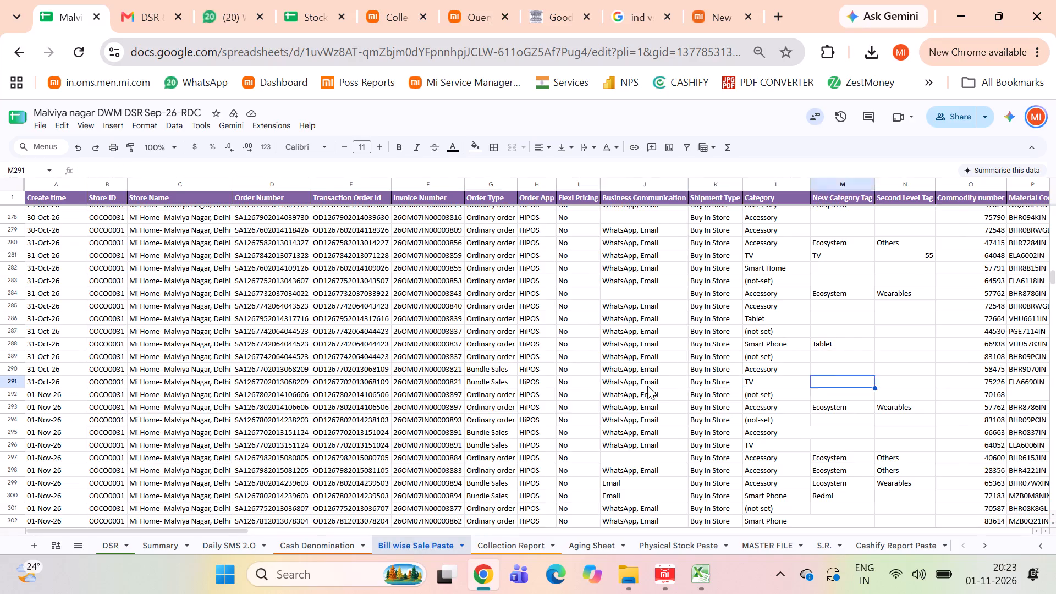
key("Left")
key("Left")
key("Left")
key("Left")
key("Left")
key("Left")
key("Left")
key("Left")
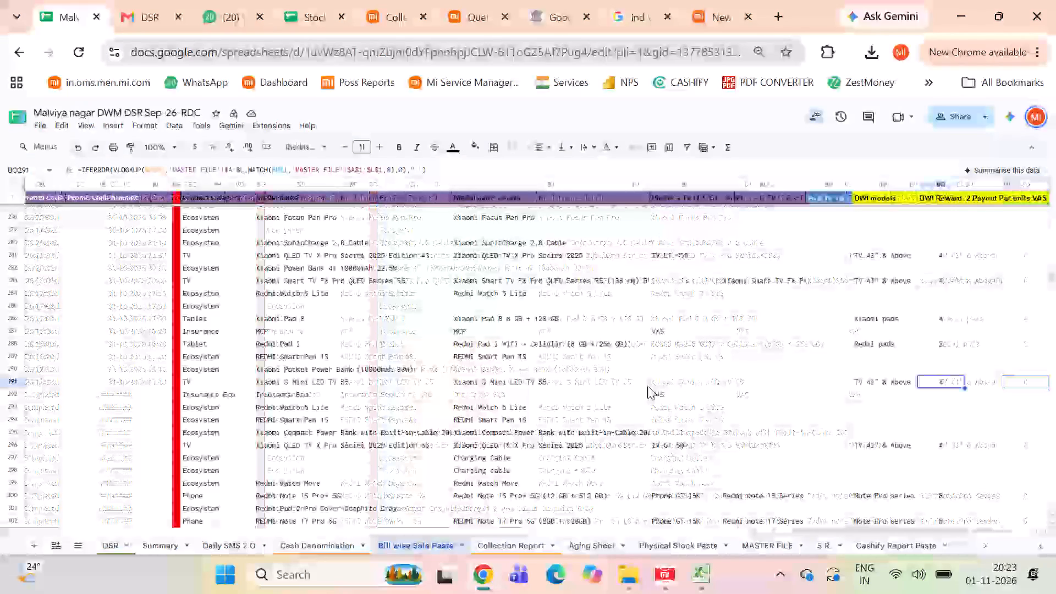
key("shift+Right")
key("shift+Right")
key("shift+Right")
key("shift+Right")
key("shift+Right")
key("shift+Right")
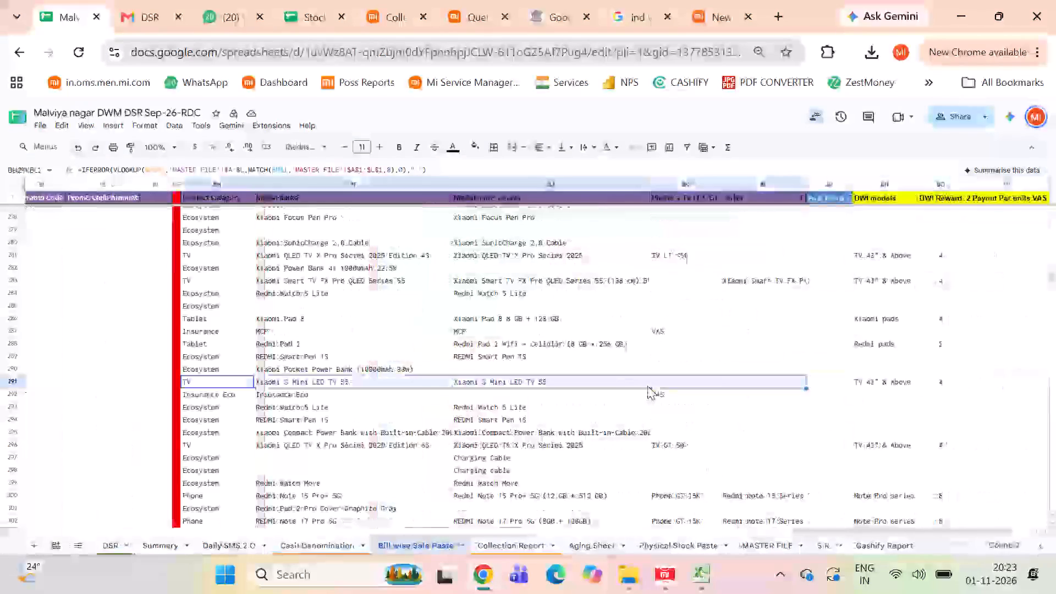
key("shift+Right")
key("shift+Left")
key("shift+Left")
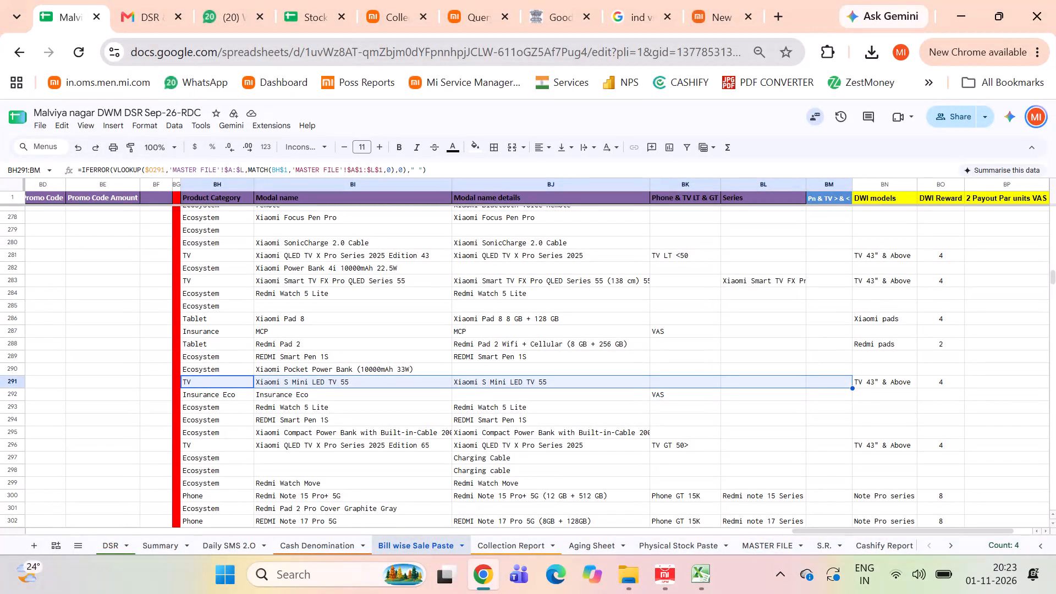
left_click_drag(852, 388, 871, 581)
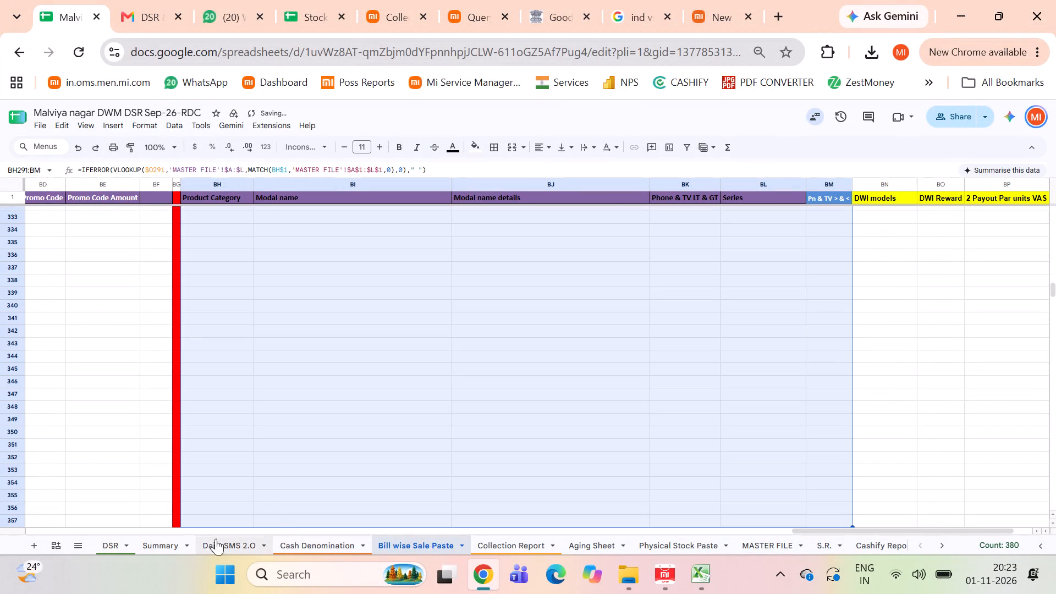
Check the recalculated FTD and MTD achievement figures on the Daily SMS 2.O sheet.
left_click(215, 546)
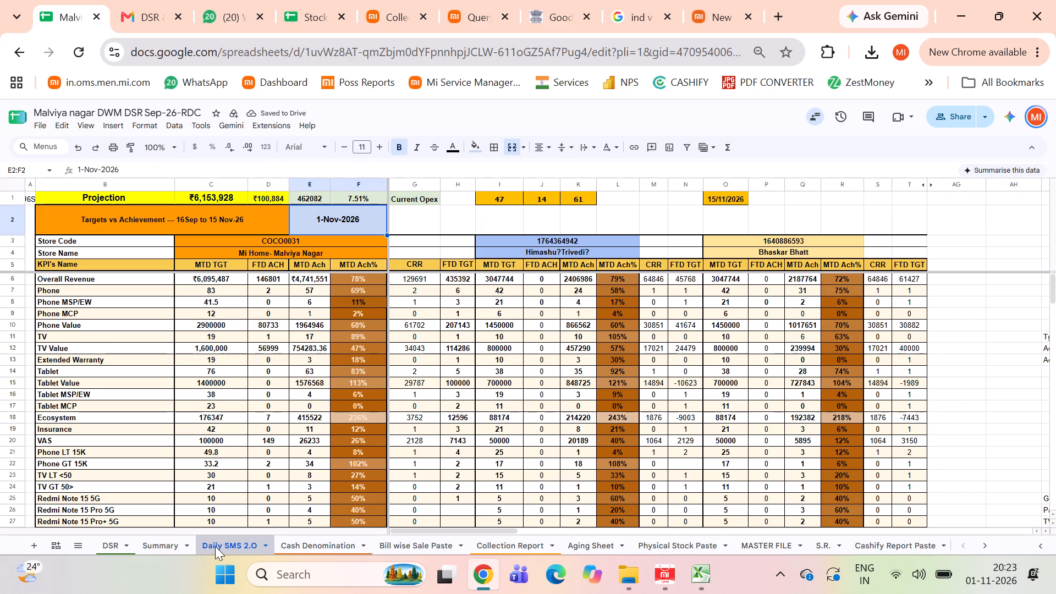
scroll(627, 385, "up", 3)
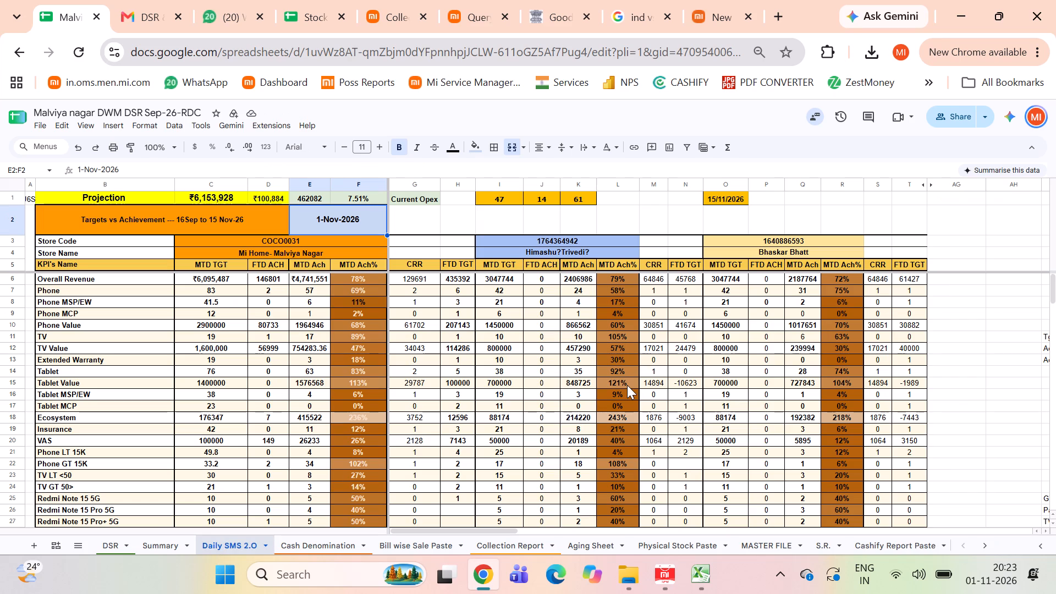
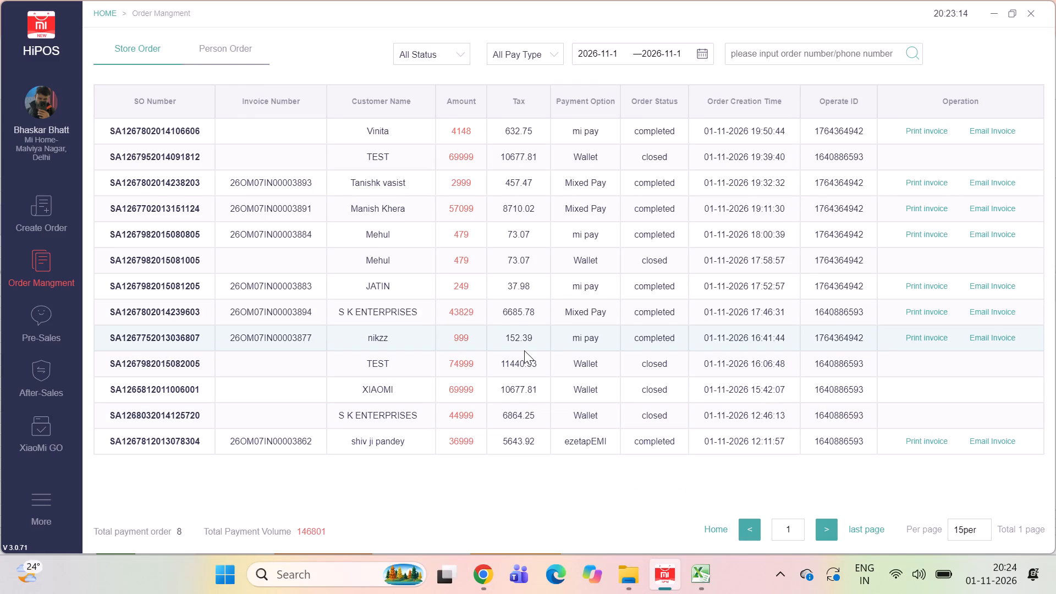
Switch from the HiPOS order list back to the Daily SMS 2.O sheet in Chrome and check its achievement figures.
left_click(674, 588)
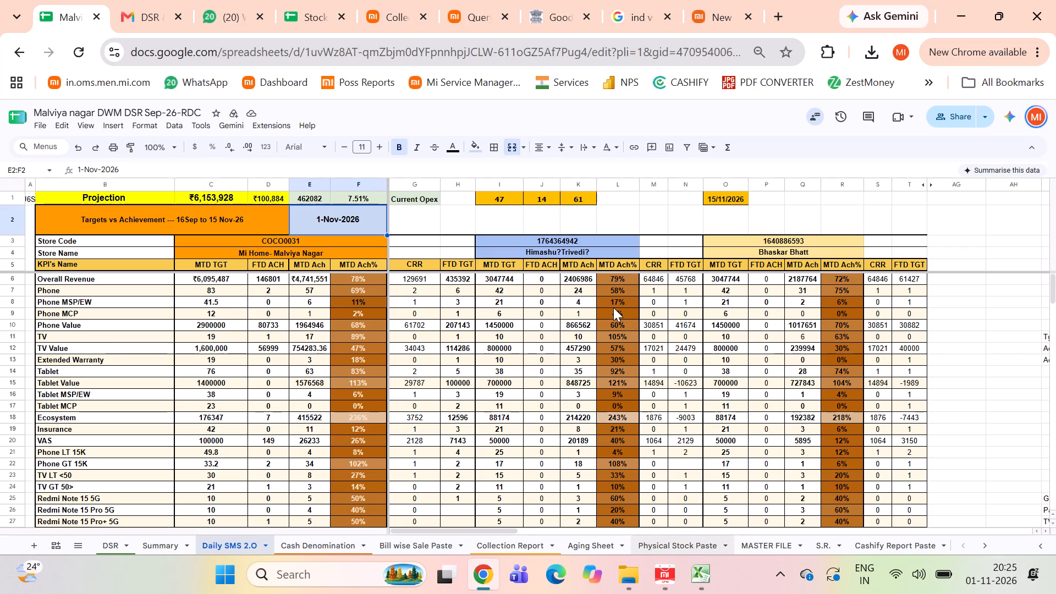
left_click(626, 325)
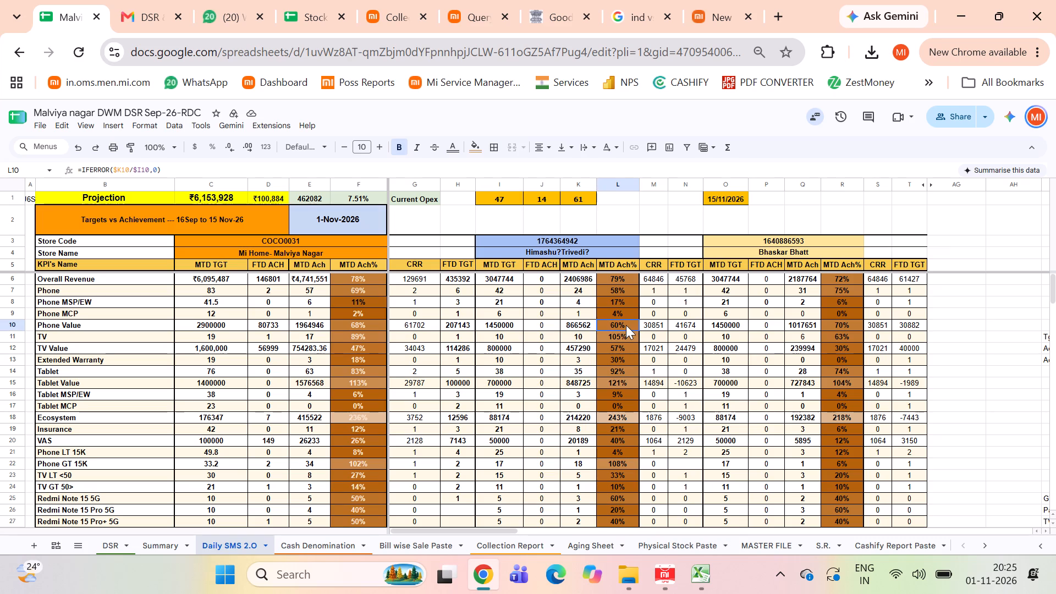
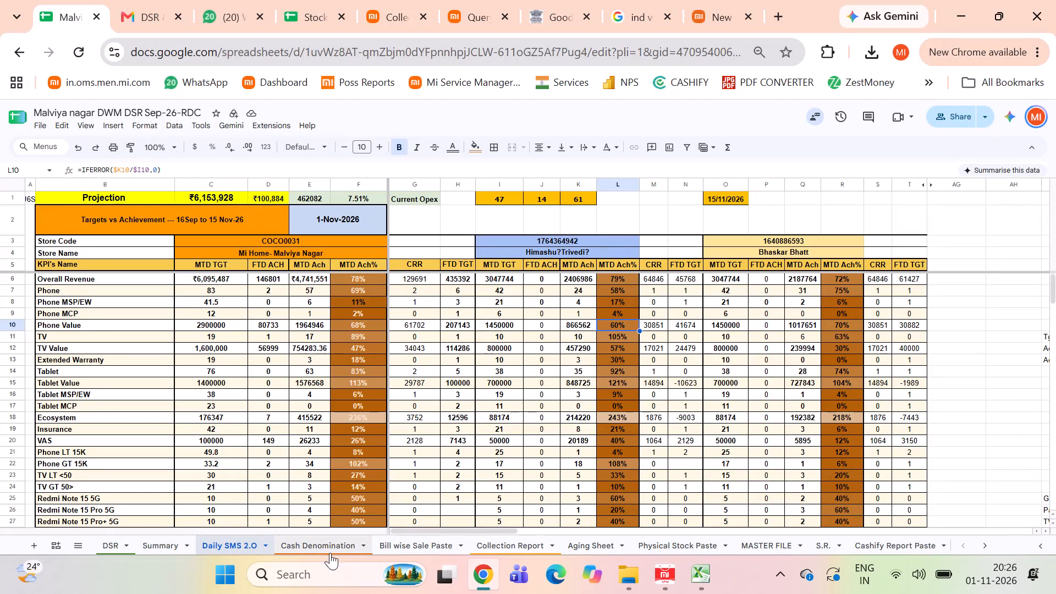
Review the Cash Denomination, Summary and Bill wise Sale Paste sheets in turn to check the day's entries.
left_click(322, 541)
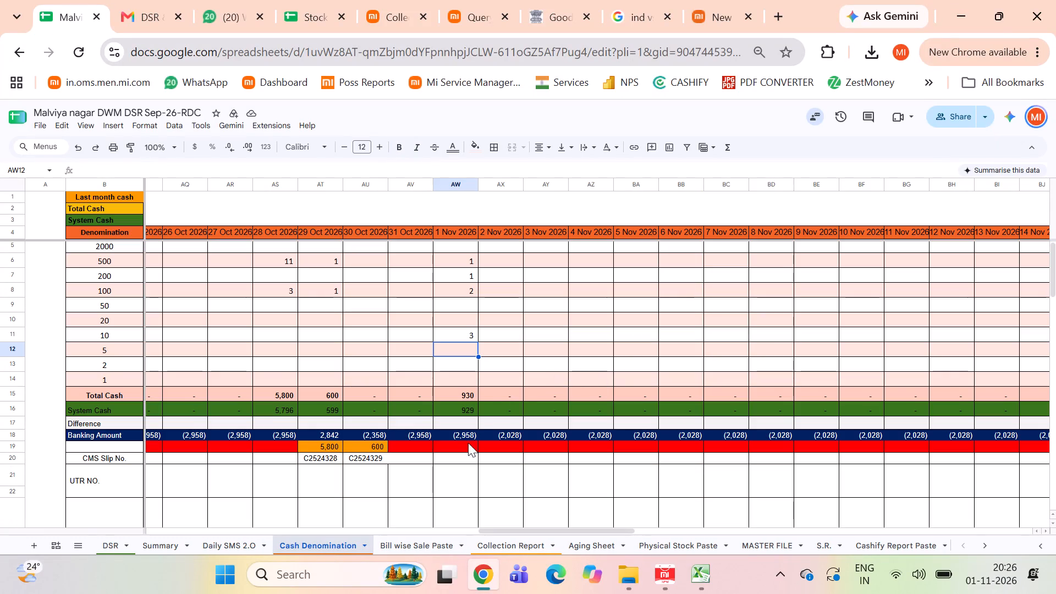
left_click(164, 545)
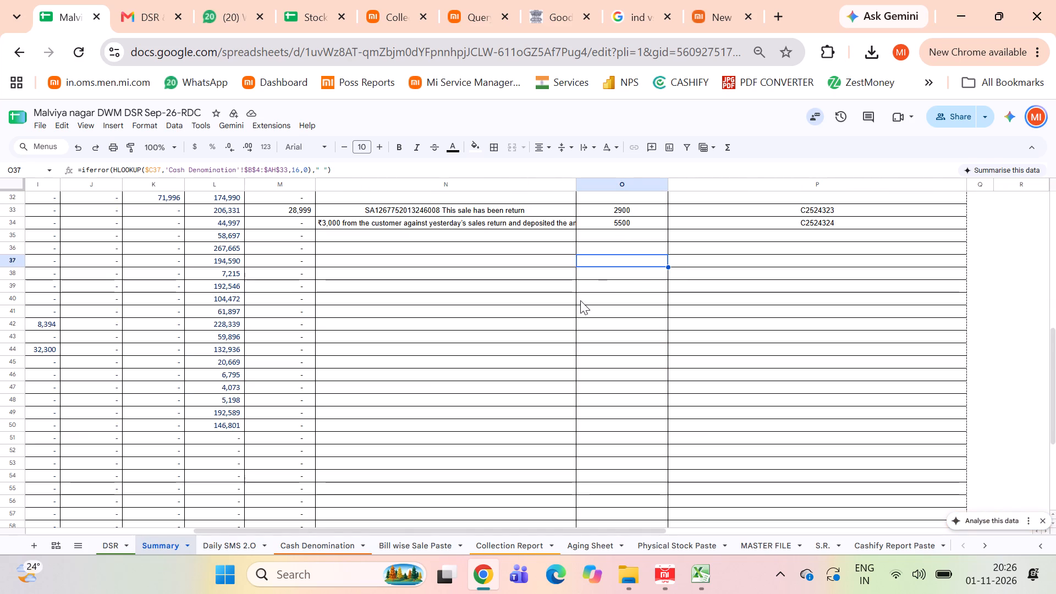
left_click(412, 538)
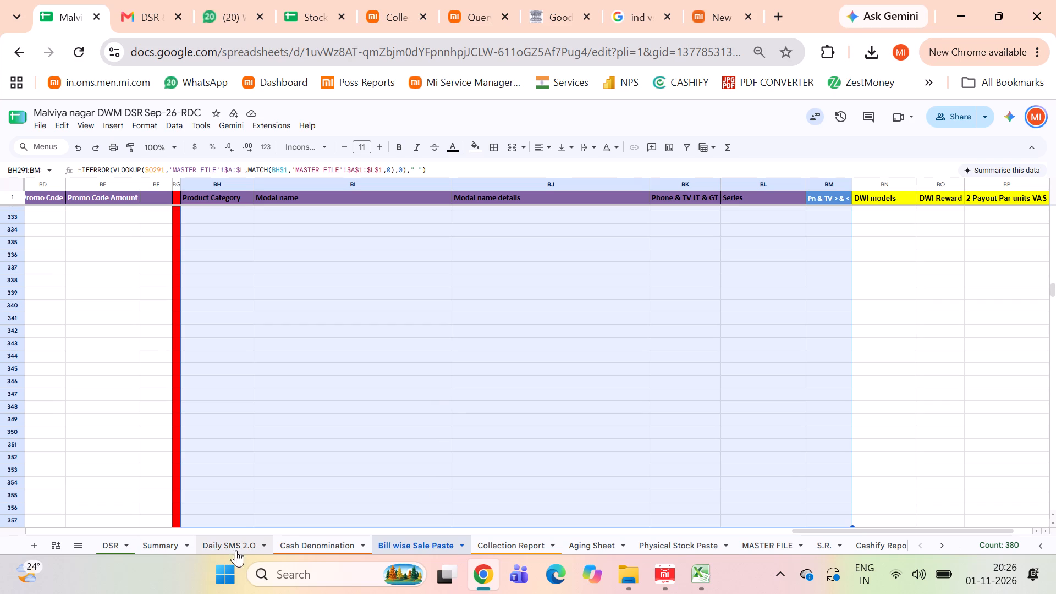
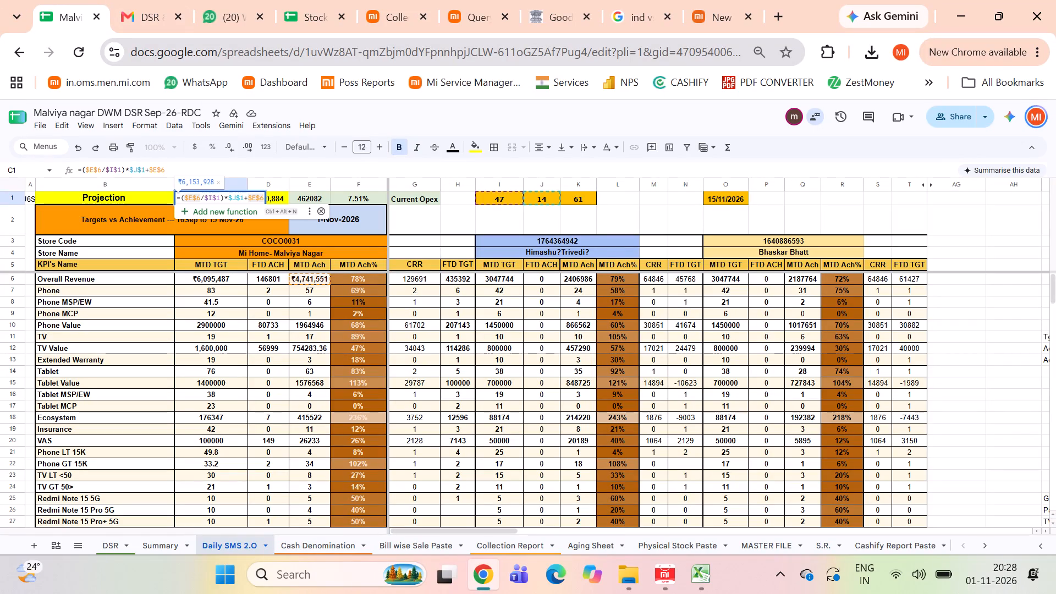
Close the Projection formula in cell C1 of the Daily SMS 2.O sheet without editing it.
key("Escape")
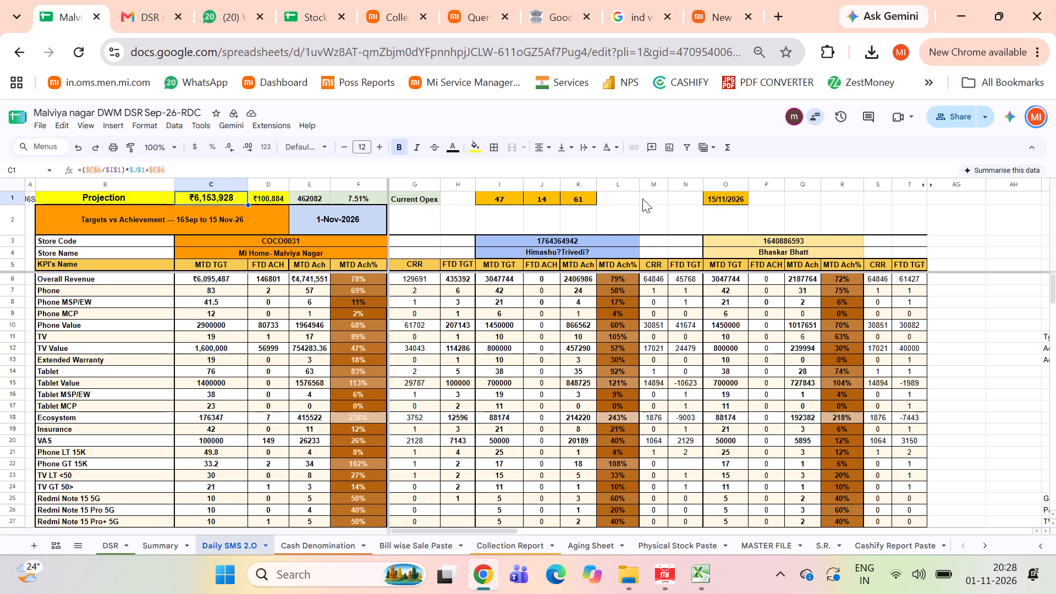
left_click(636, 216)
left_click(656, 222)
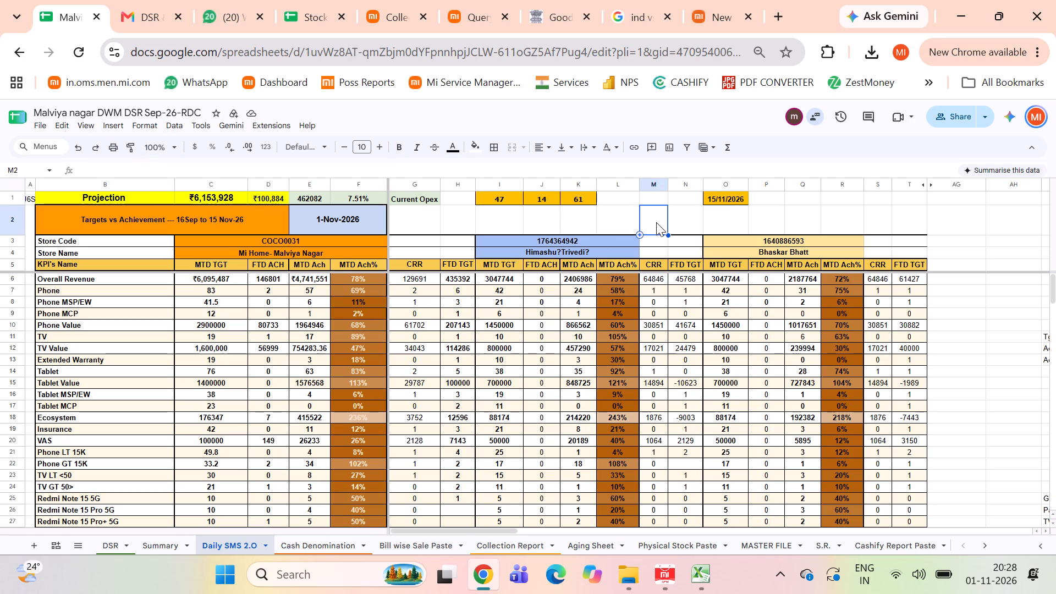
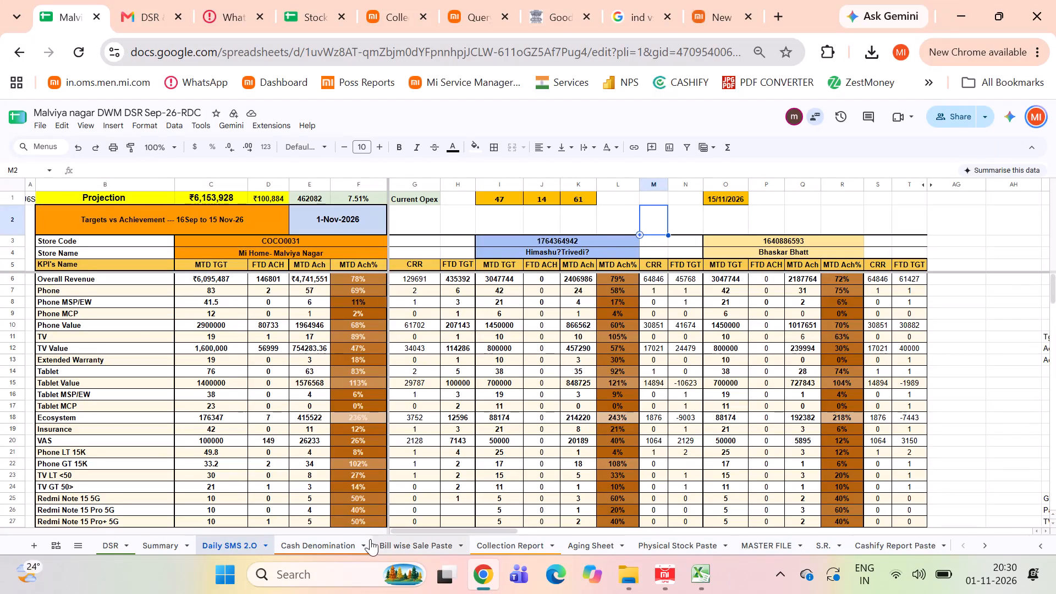
Review the recent sales rows and their lookup columns in the Bill wise Sale Paste sheet.
left_click(417, 544)
scroll(265, 374, "right", 4)
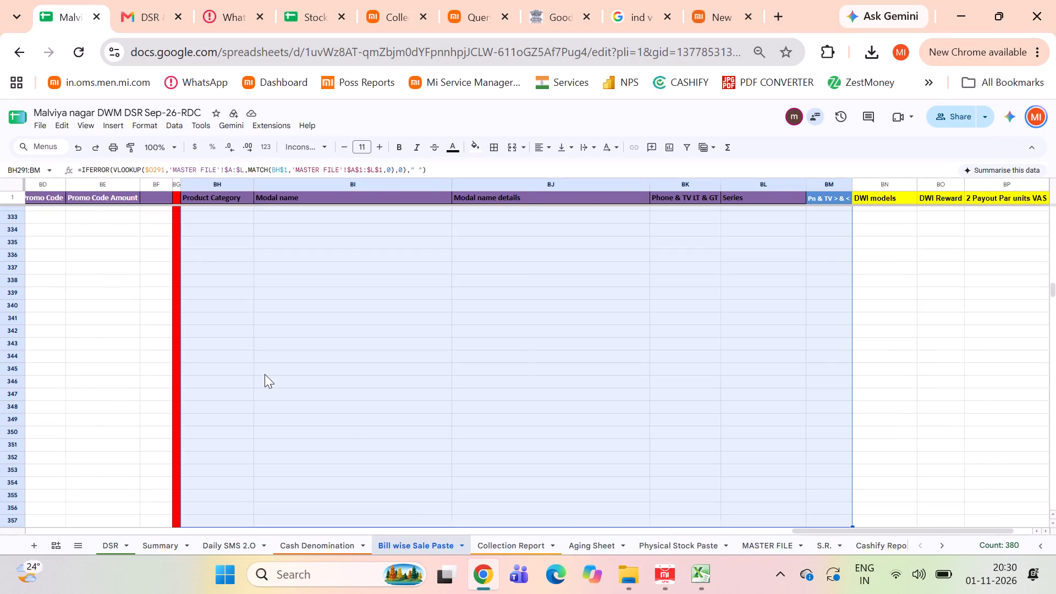
scroll(265, 374, "right", 19)
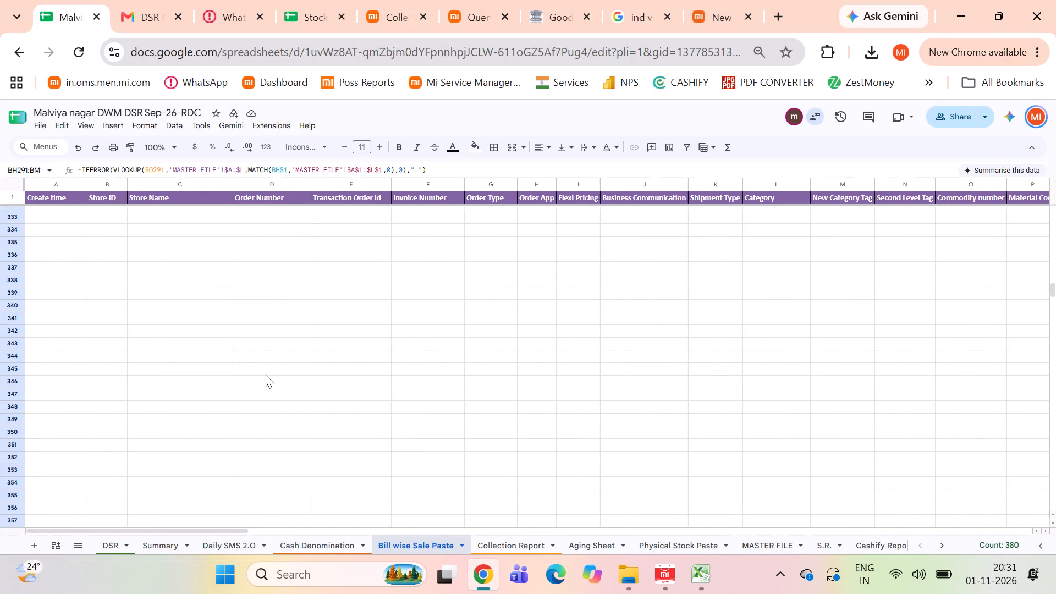
scroll(265, 374, "right", 2)
scroll(265, 374, "up", 8)
scroll(265, 374, "down", 6)
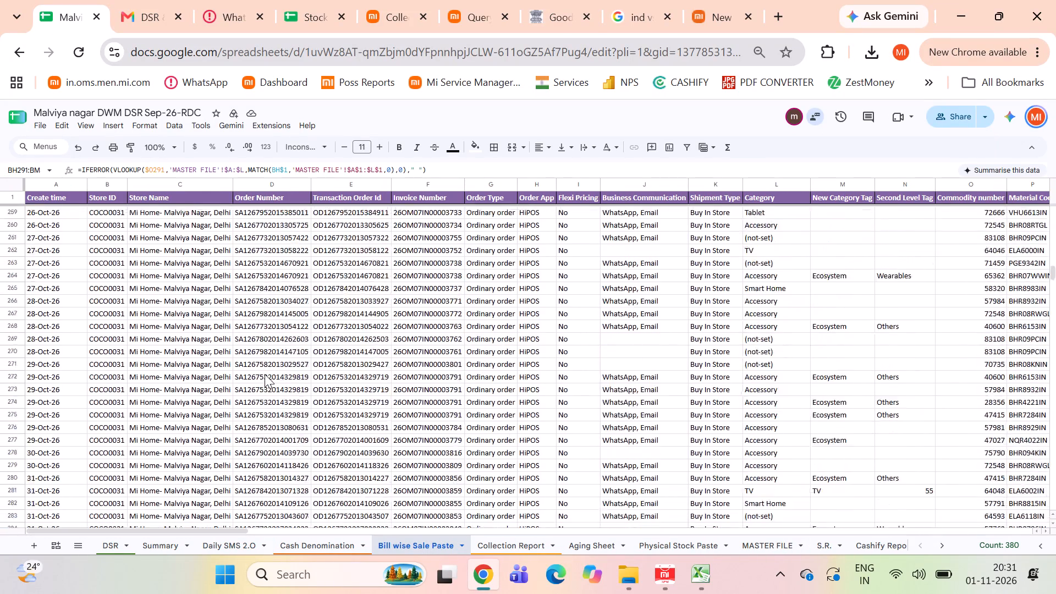
scroll(265, 374, "down", 2)
scroll(265, 374, "up", 1)
scroll(265, 374, "down", 2)
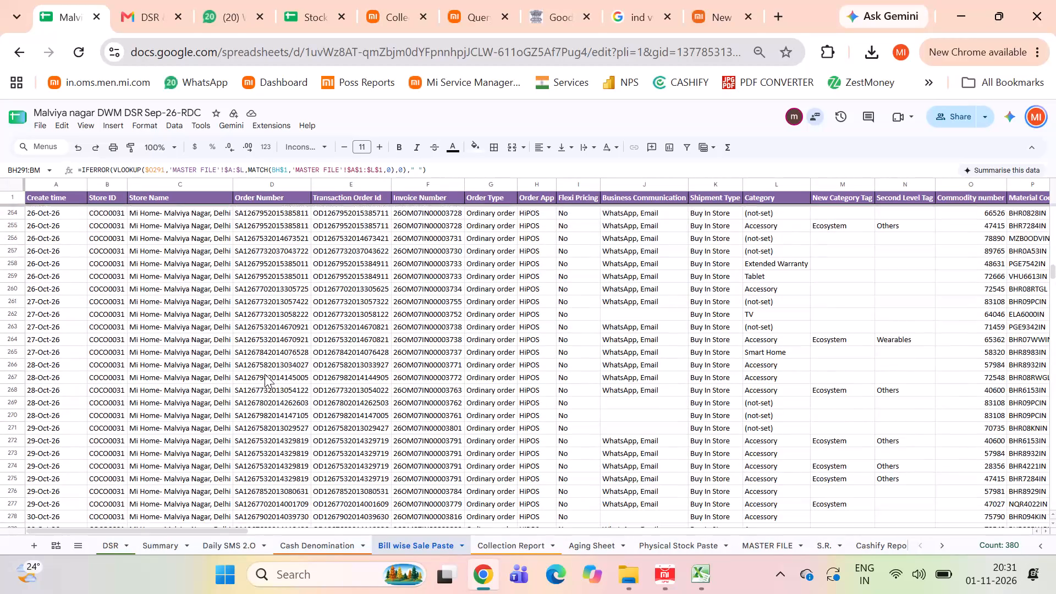
scroll(265, 374, "down", 3)
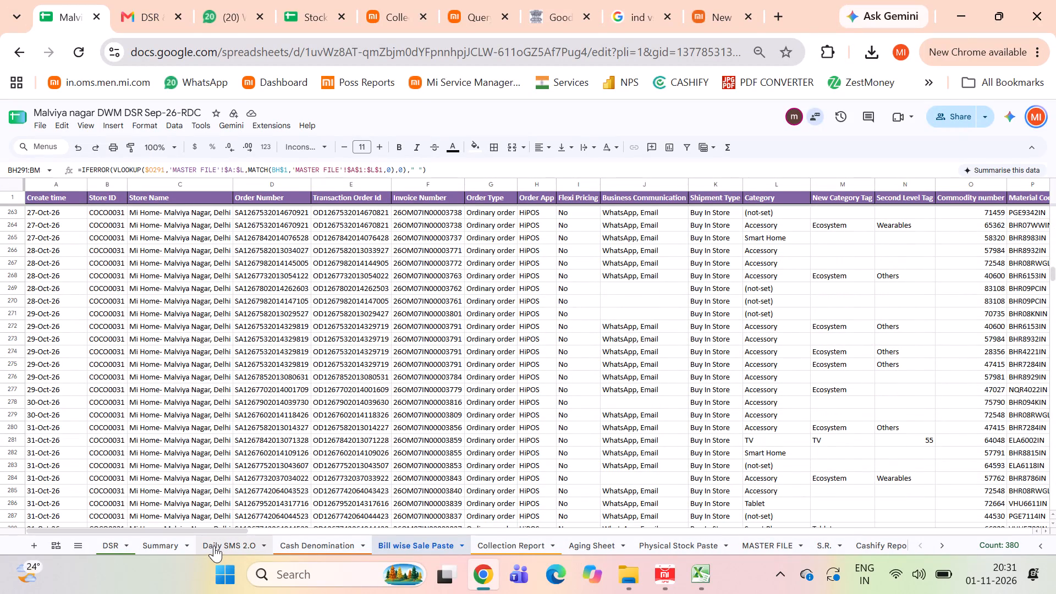
Check the Summary sheet's deposit columns against the October banked amounts and CMS slip numbers in the Cash Denomination sheet.
left_click(160, 540)
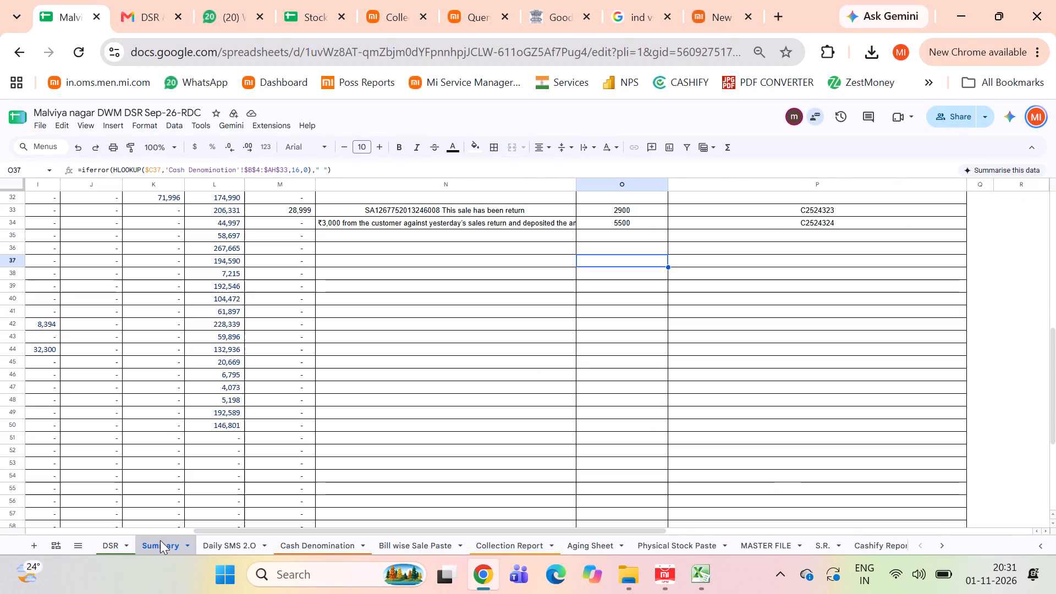
scroll(491, 361, "right", 2)
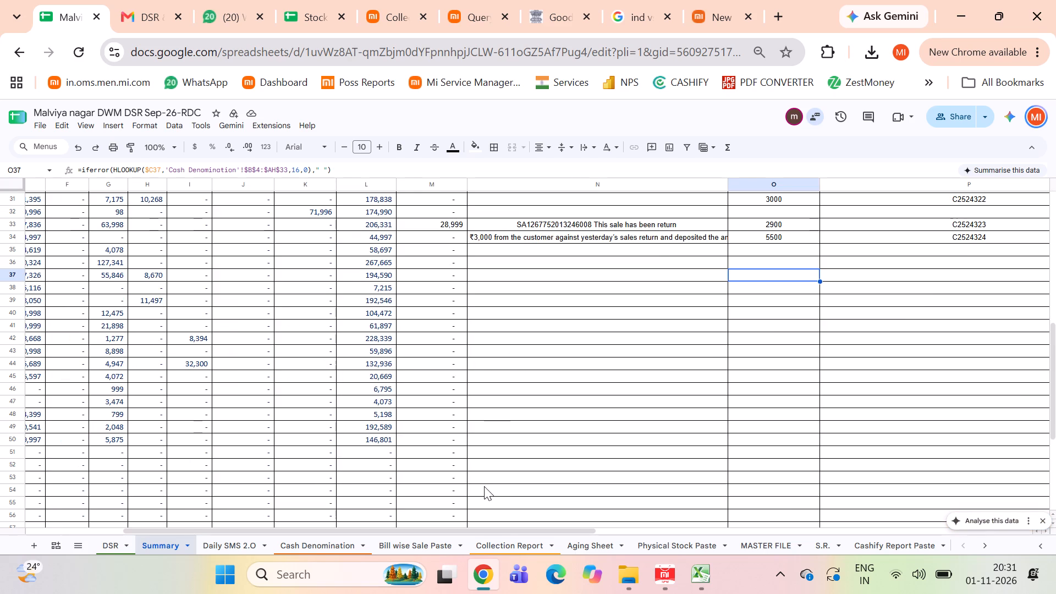
left_click(316, 549)
left_click(445, 451)
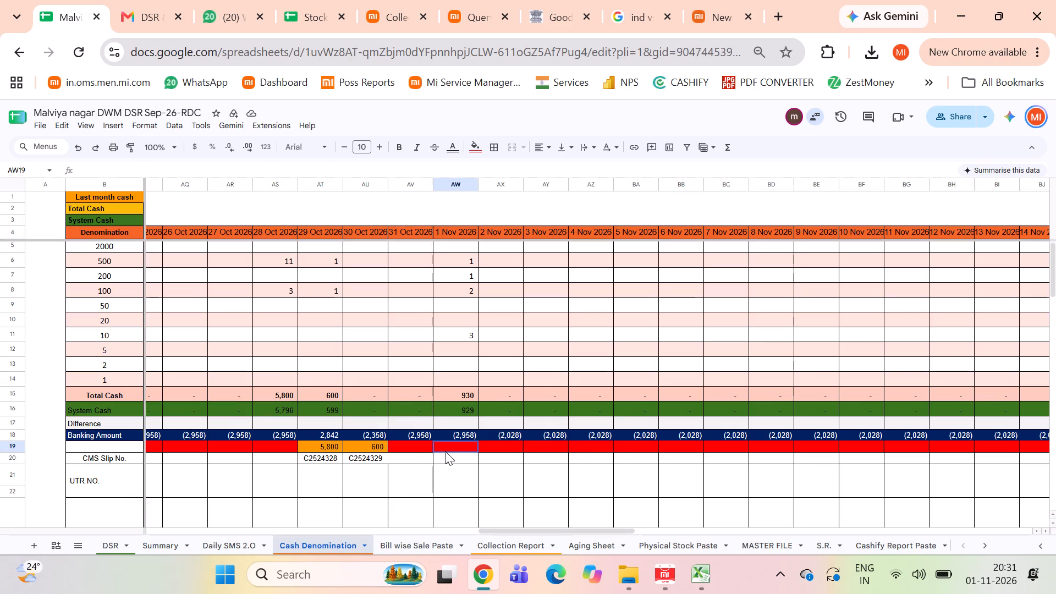
left_click(392, 461)
key("Left")
key("Left")
key("Left")
key("Left")
key("Left")
key("Left")
key("Left")
key("Left")
key("Left")
key("Left")
key("Left")
key("Left")
key("Left")
key("Left")
key("Left")
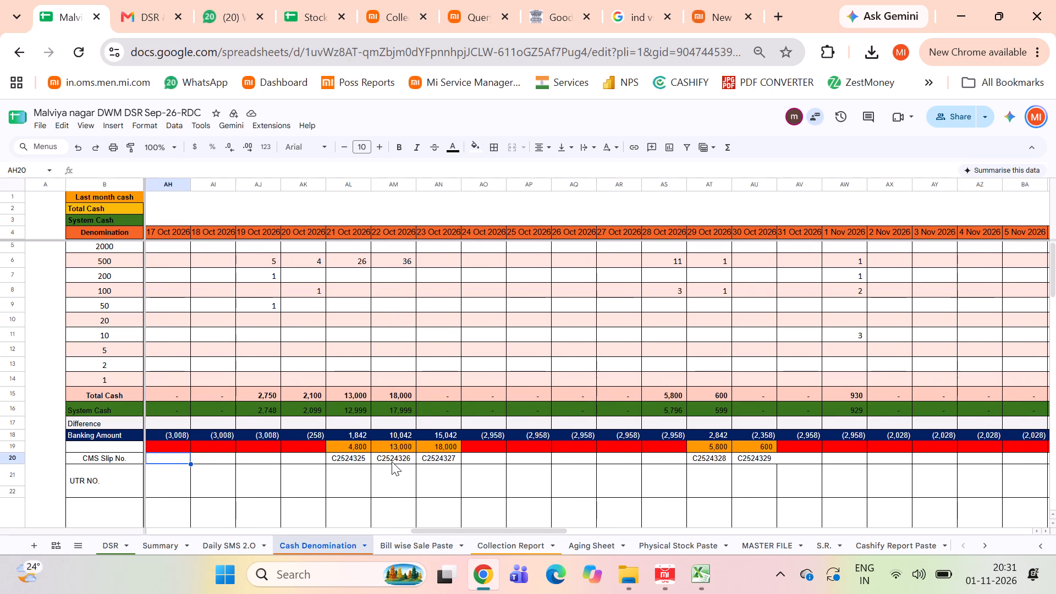
Glance over the Collection Report, then inspect the Summary sheet's deposit amount and slip number formulas in columns O and P, around row 39.
left_click(498, 540)
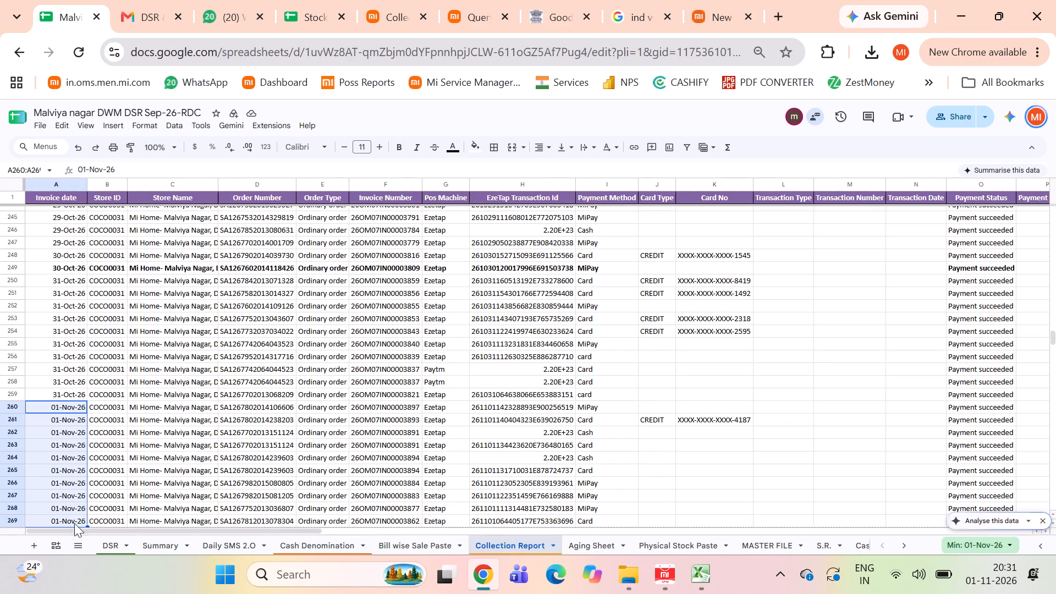
left_click(106, 542)
left_click(153, 546)
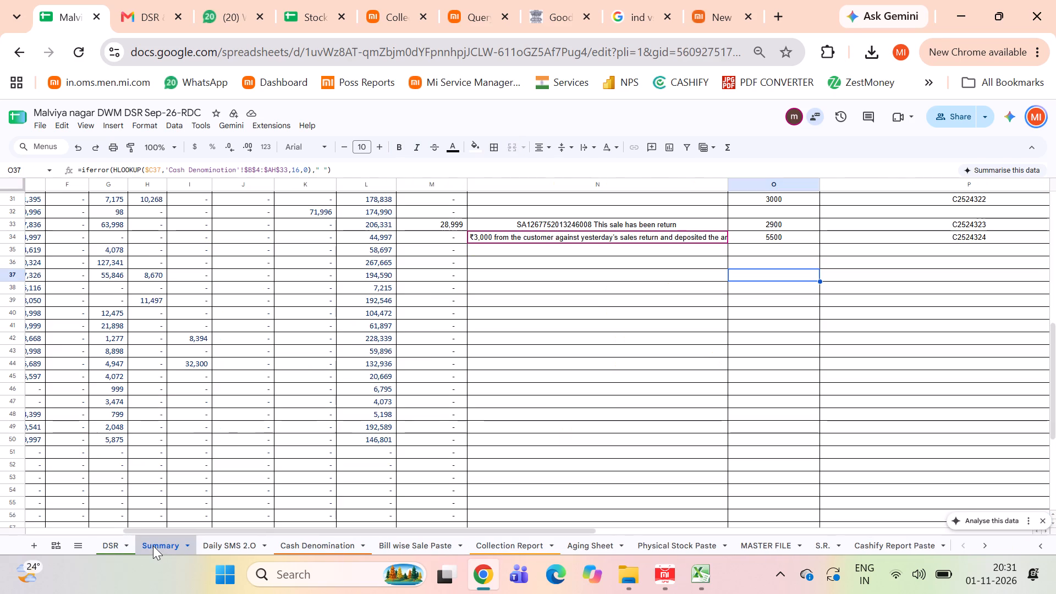
scroll(717, 377, "left", 1)
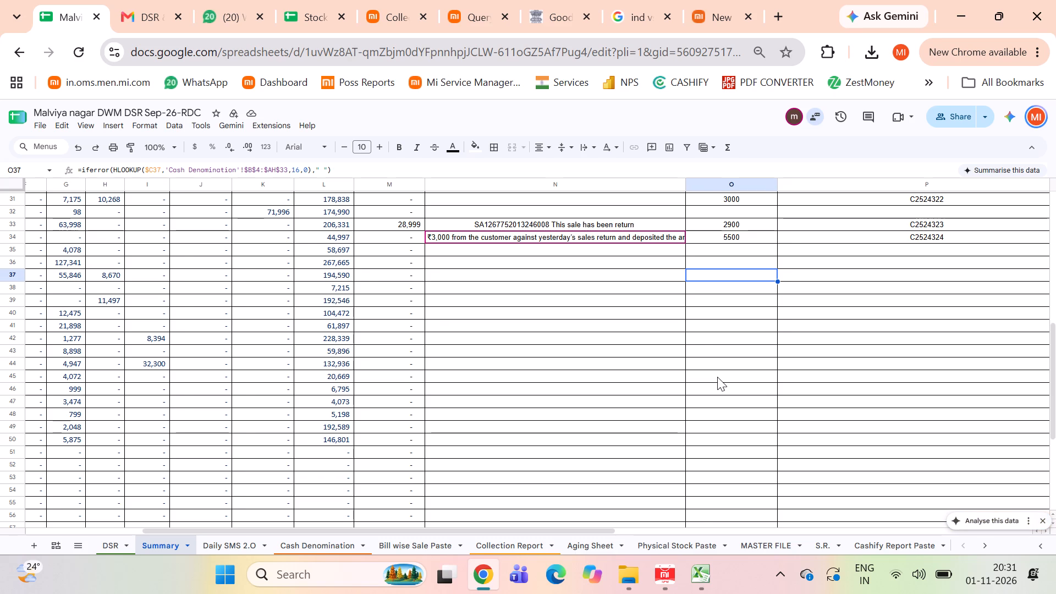
scroll(717, 377, "left", 2)
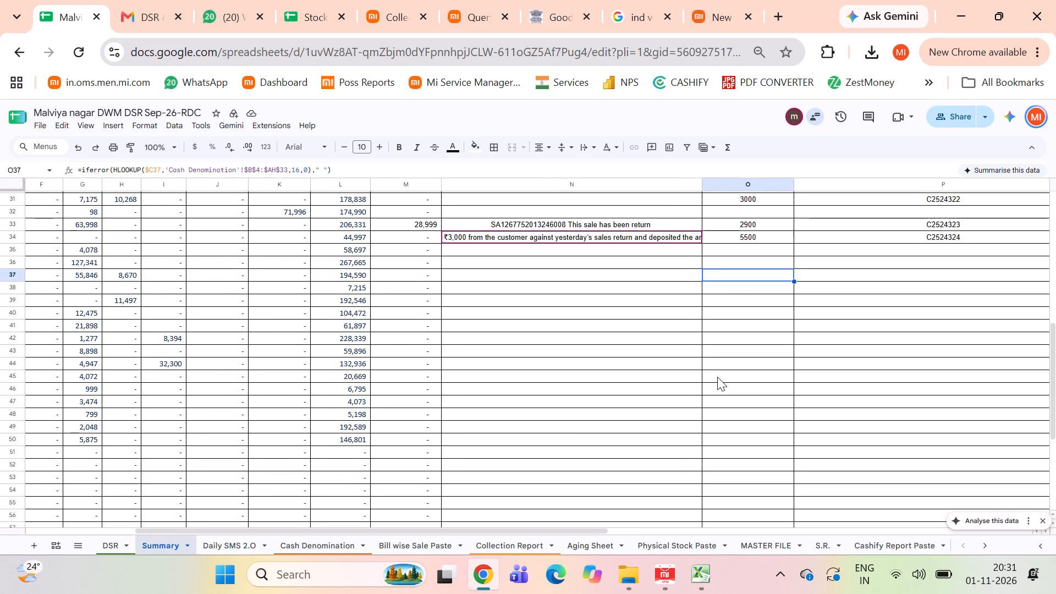
scroll(717, 377, "left", 1)
left_click(717, 377)
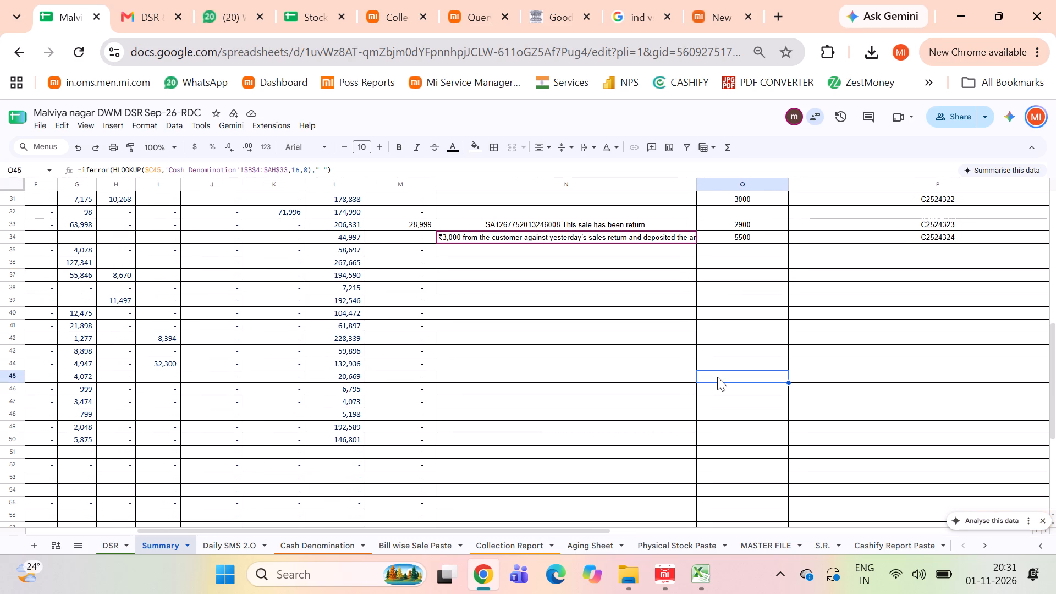
left_click(788, 304)
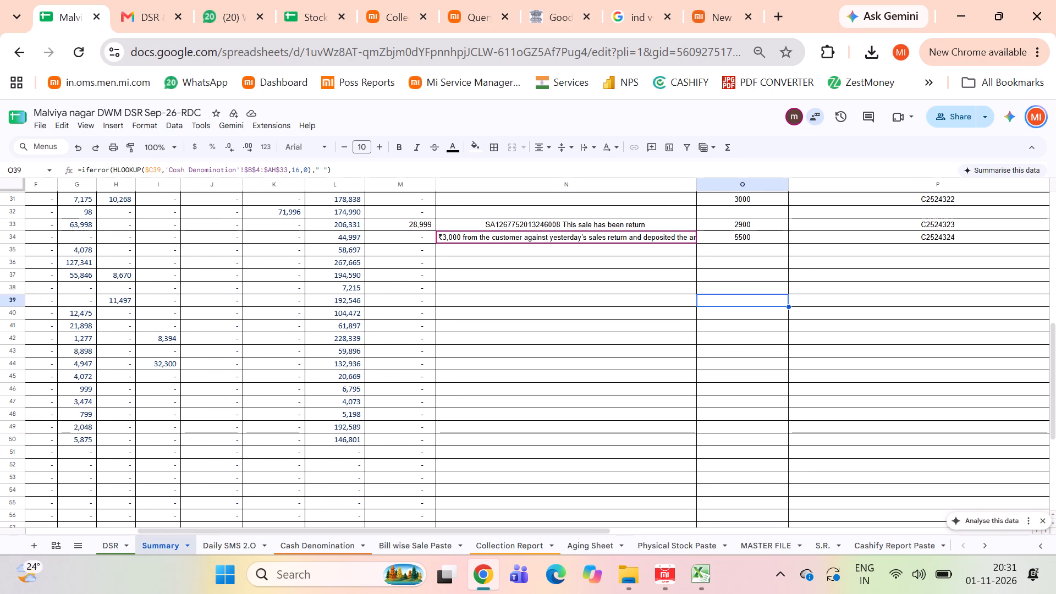
key("Right")
key("Right")
key("Left")
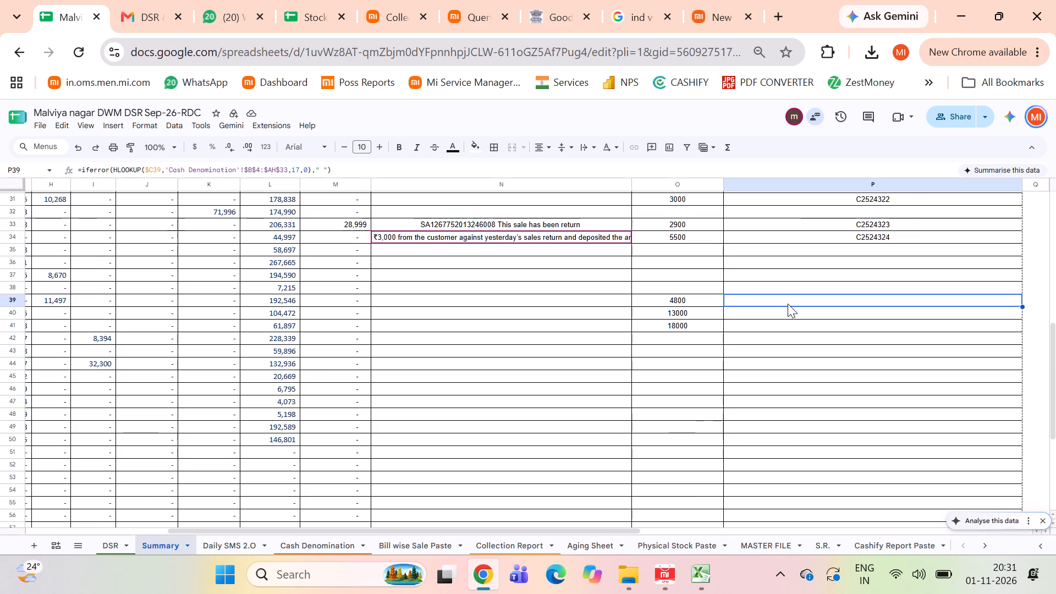
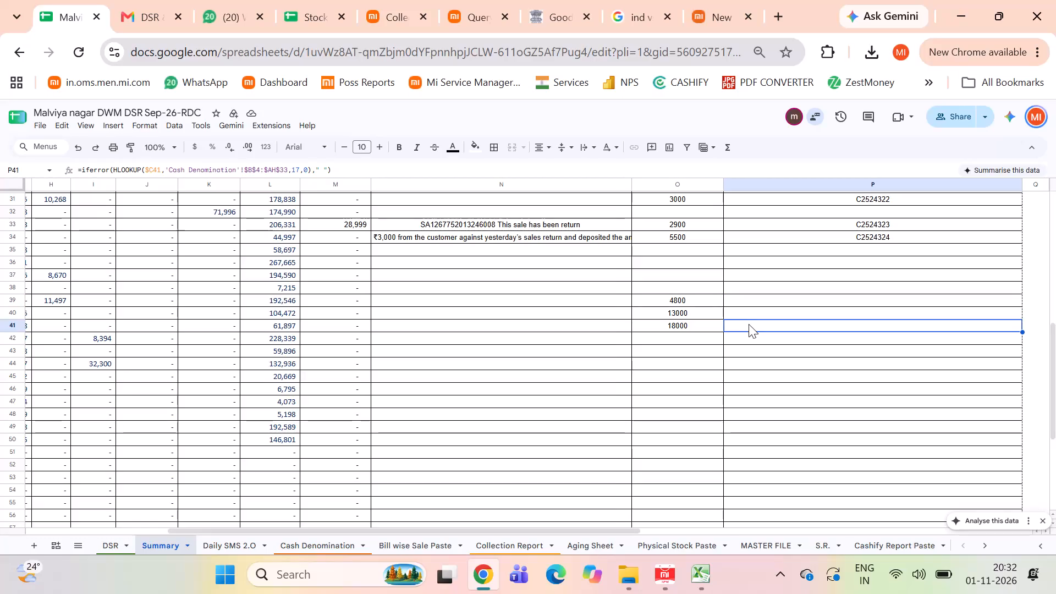
Review the 23 Oct 2026 row of the Summary sheet across its sales, collection and deposit columns back to the date.
key("Left")
key("Left")
key("Left")
key("Left")
key("Left")
key("Left")
key("Left")
key("Left")
key("Left")
key("Left")
key("Left")
key("Left")
key("Left")
key("Left")
key("Left")
key("Left")
key("Left")
key("Left")
key("Left")
key("Left")
key("Right")
key("Right")
key("Right")
key("Right")
key("Right")
key("Right")
key("Right")
key("Right")
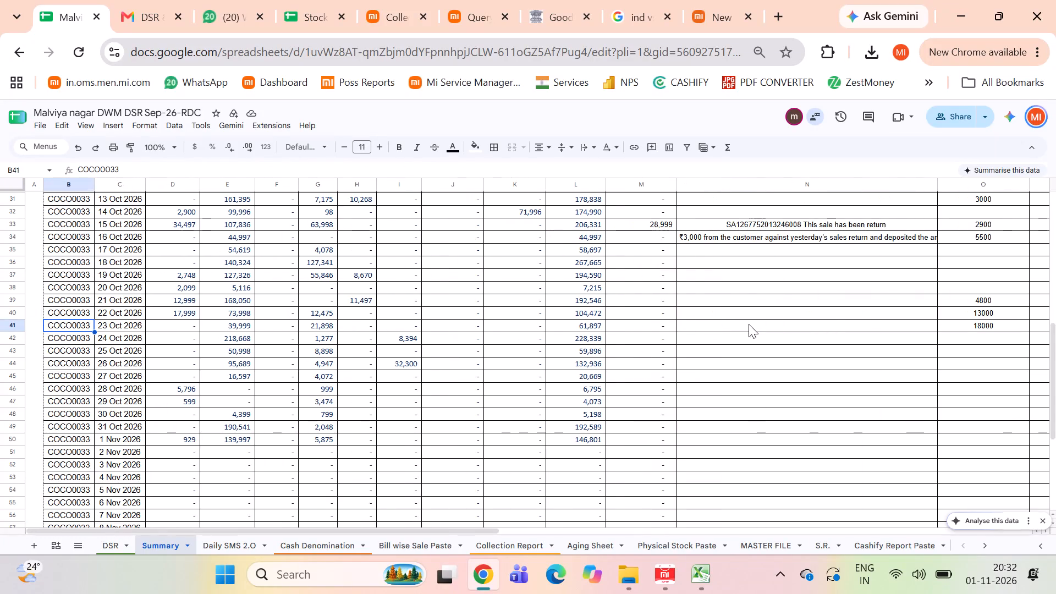
key("Left")
key("Left")
key("Left")
key("Left")
key("Left")
key("Left")
key("Left")
key("Left")
key("Left")
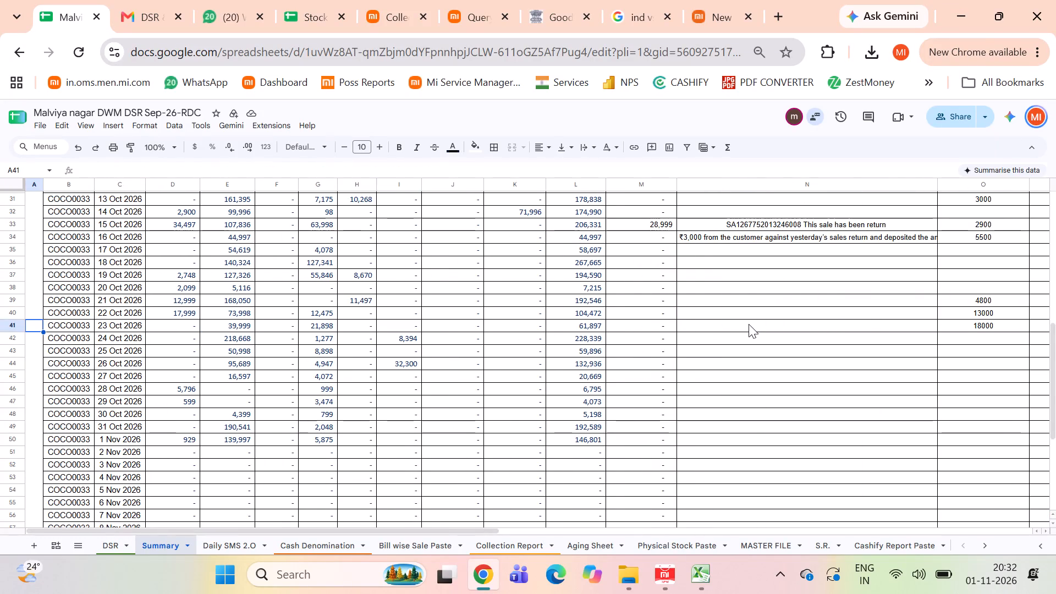
Examine the 31 Oct 2026 row of the Summary sheet across to its deposit amount formula in column O.
key("Down")
key("Down")
key("Down")
key("Down")
key("Down")
key("Down")
key("Down")
key("Down")
key("Down")
key("Right")
key("Up")
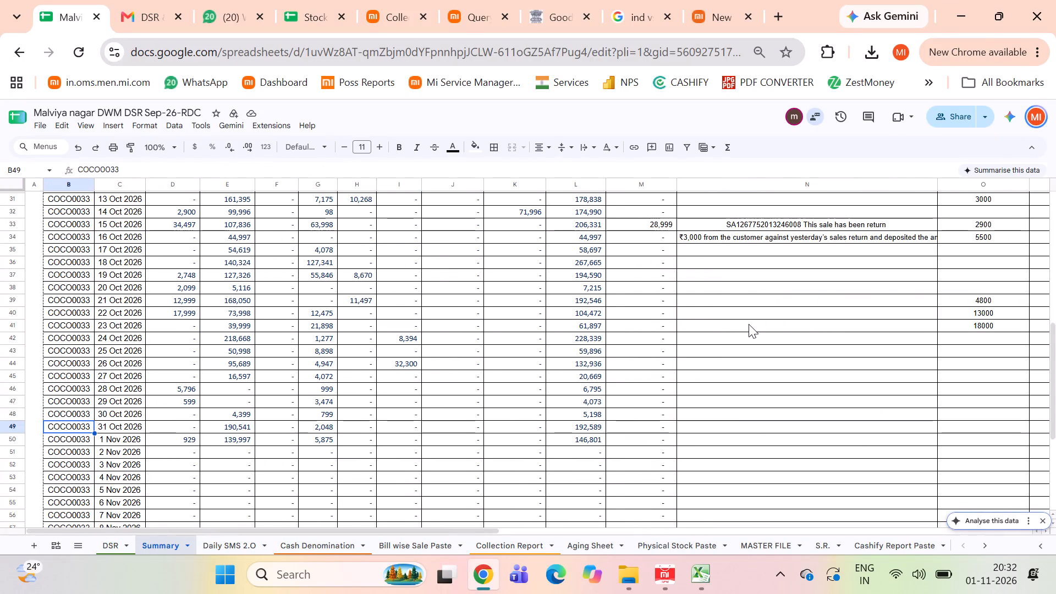
key("Right")
key("Right")
key("Right")
key("Right")
key("Right")
key("Right")
key("Right")
key("Right")
key("Right")
key("Right")
key("Right")
key("Right")
key("Right")
key("Right")
key("Right")
key("Right")
key("Right")
key("Left")
key("Left")
key("Left")
key("Left")
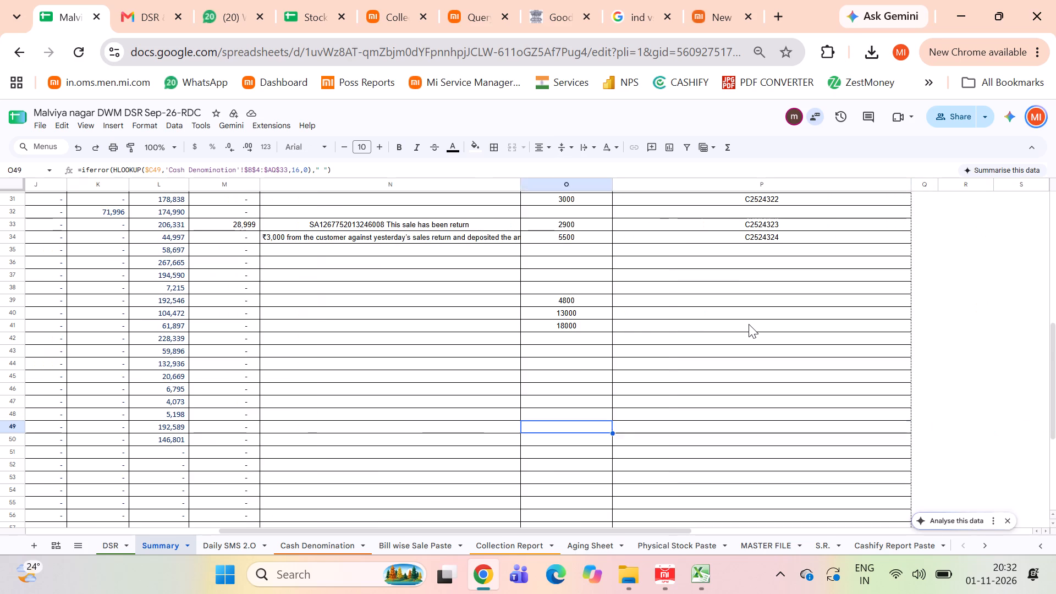
key("Left")
key("Right")
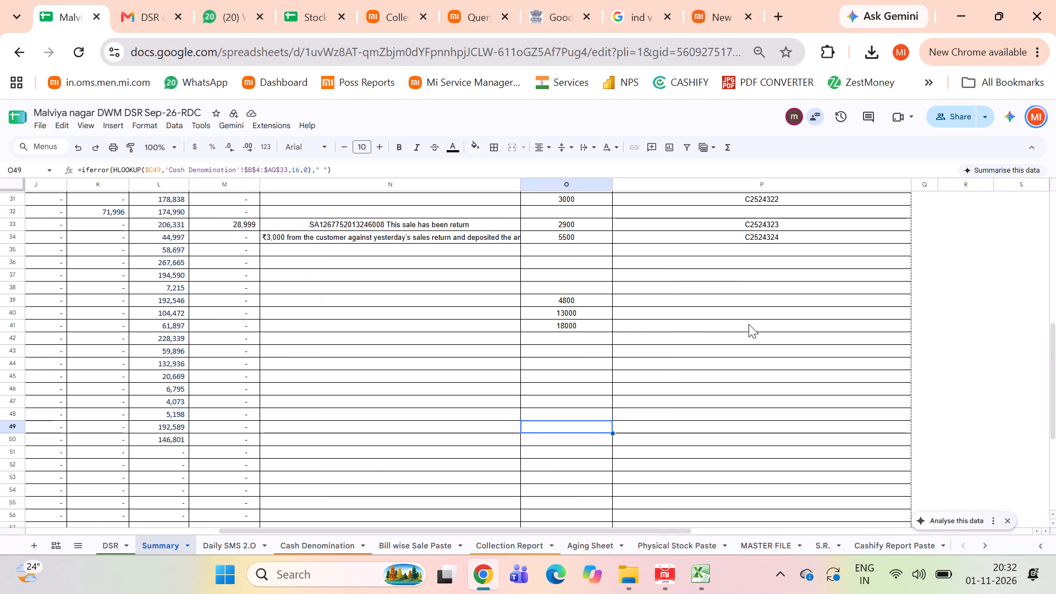
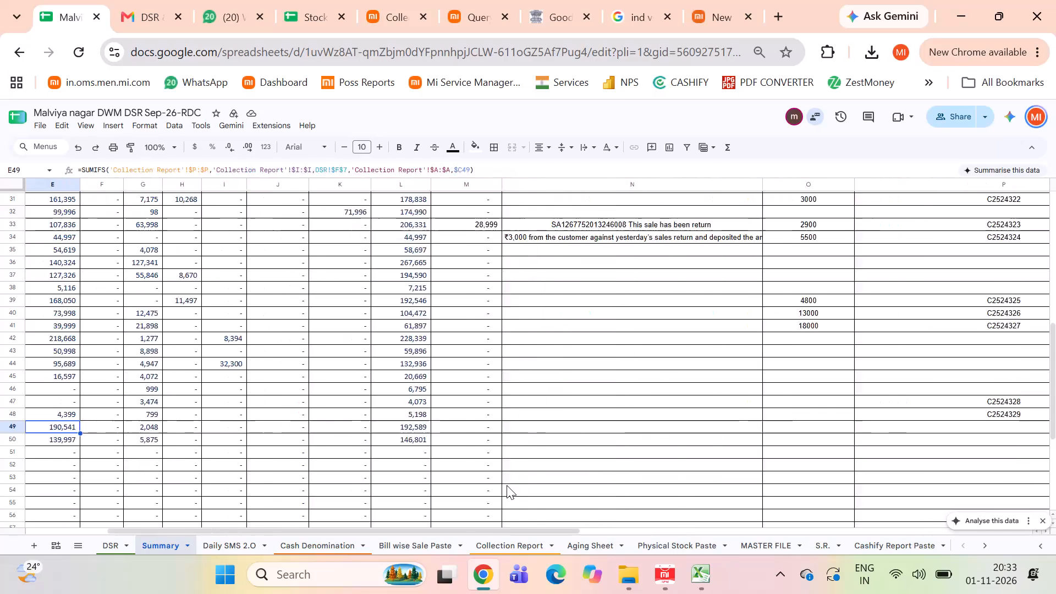
Examine the late October 2026 rows of the Summary sheet, moving up the date column to 26 Oct.
key("Right")
key("Right")
key("Up")
key("Up")
key("Up")
key("Up")
key("Up")
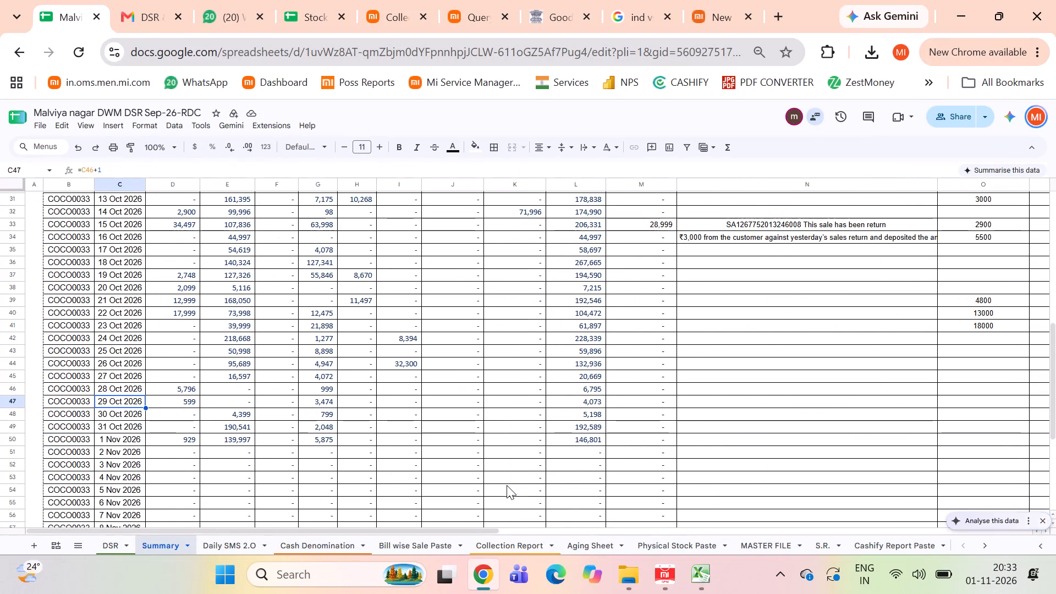
Check the banking amounts and CMS slip numbers for late October and 1 Nov 2026 in the Cash Denomination sheet.
left_click(306, 551)
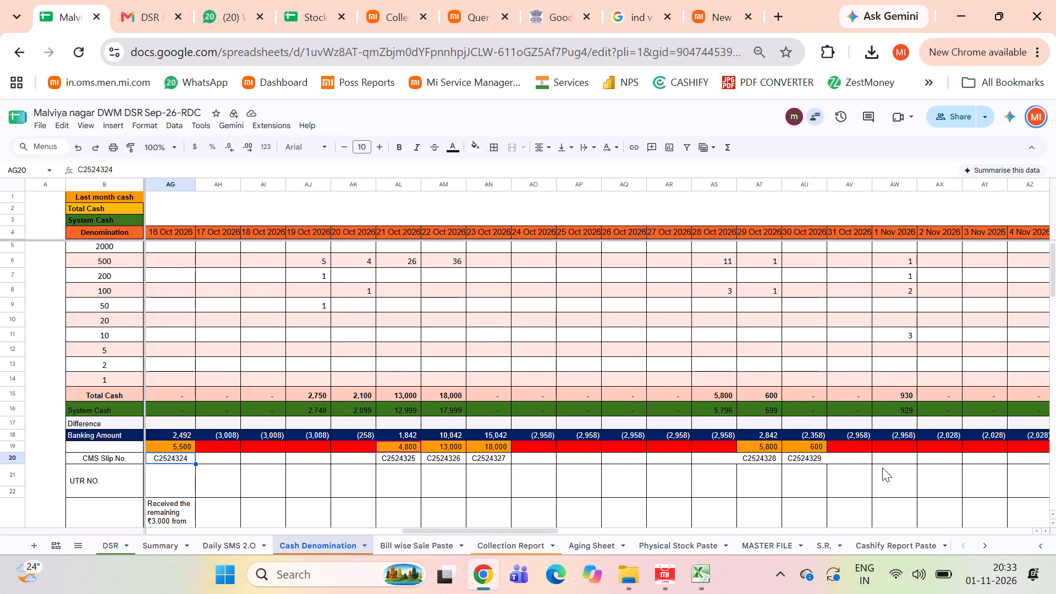
scroll(882, 468, "right", 1)
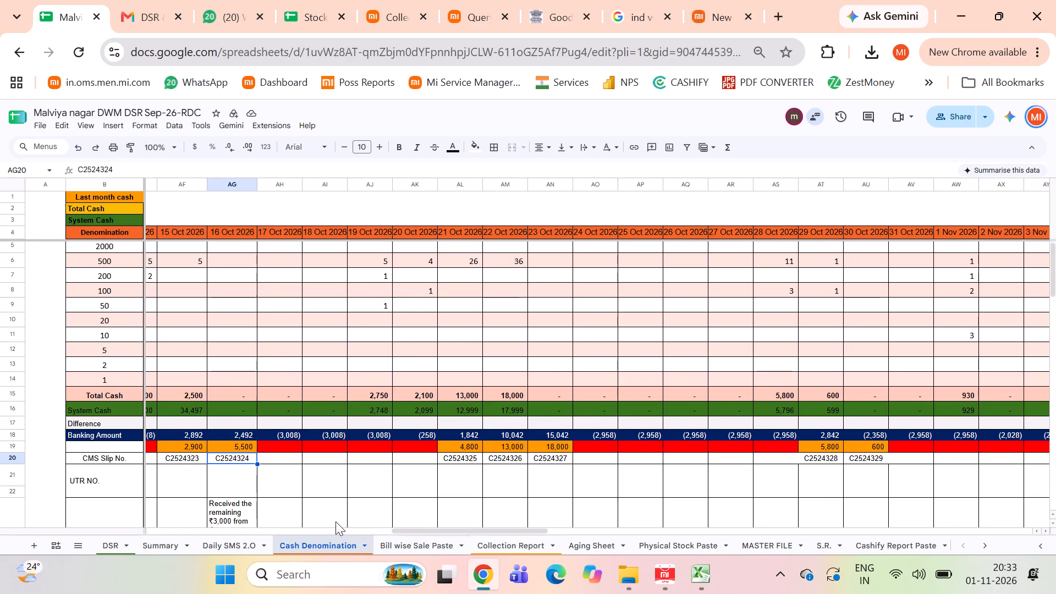
Review the Summary sheet's October and November 2026 rows across collections, remarks, deposit amounts and slip numbers, including the Total Value row.
left_click(171, 547)
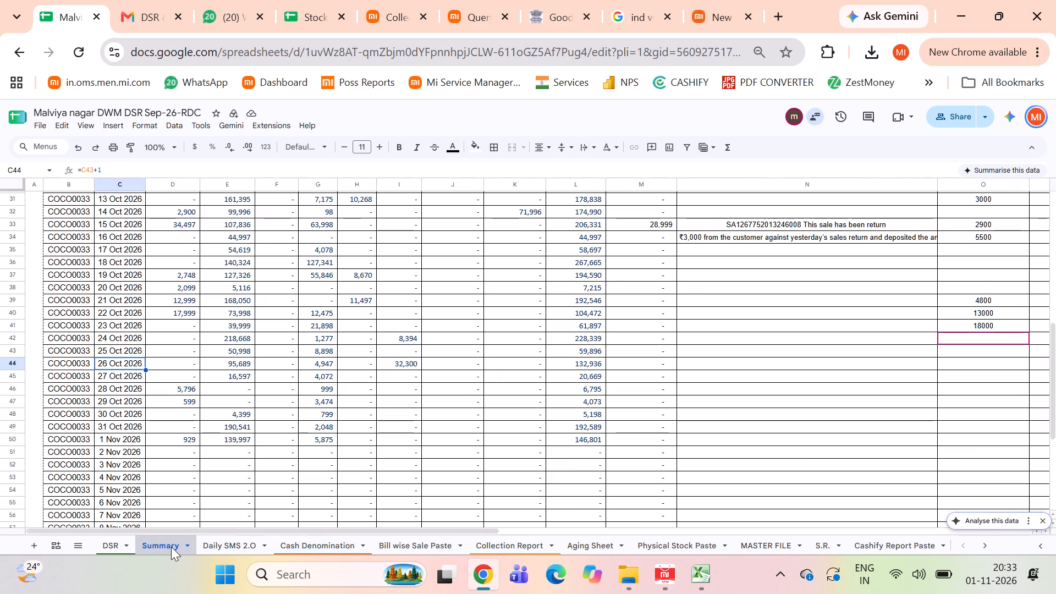
scroll(574, 460, "left", 2)
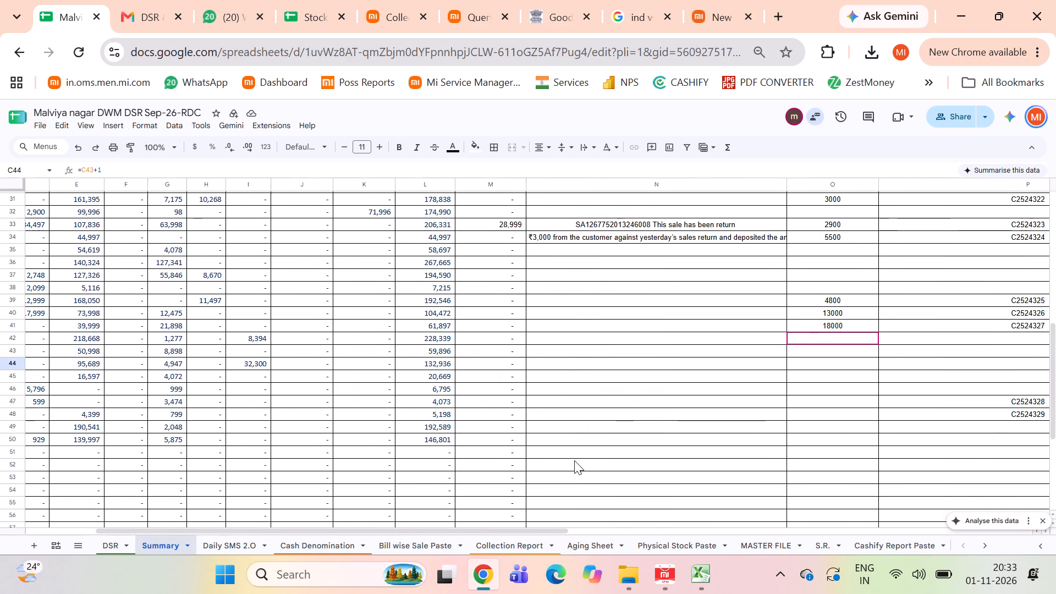
scroll(574, 460, "right", 3)
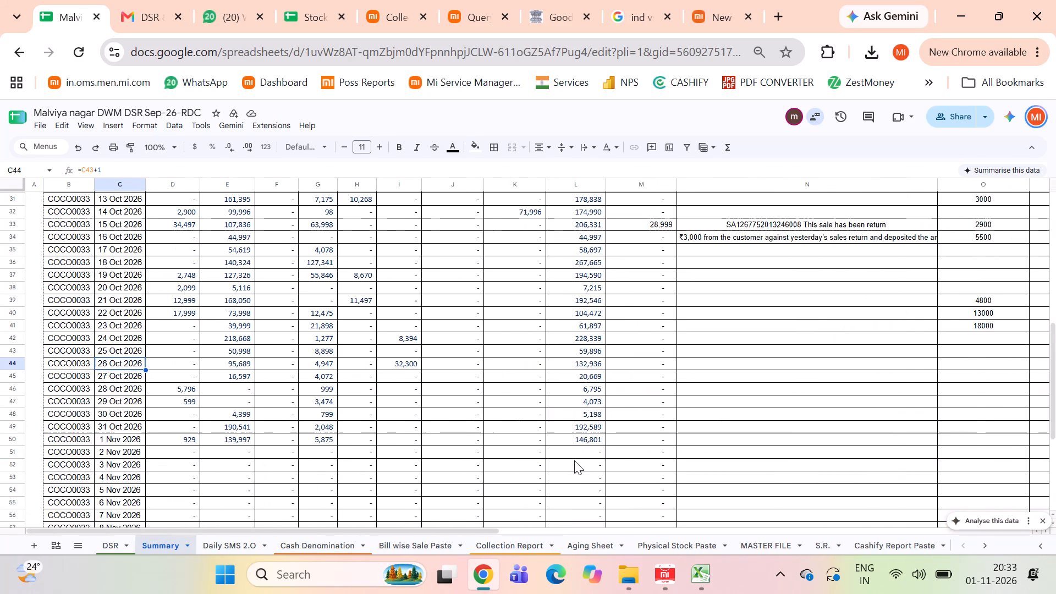
scroll(574, 460, "left", 2)
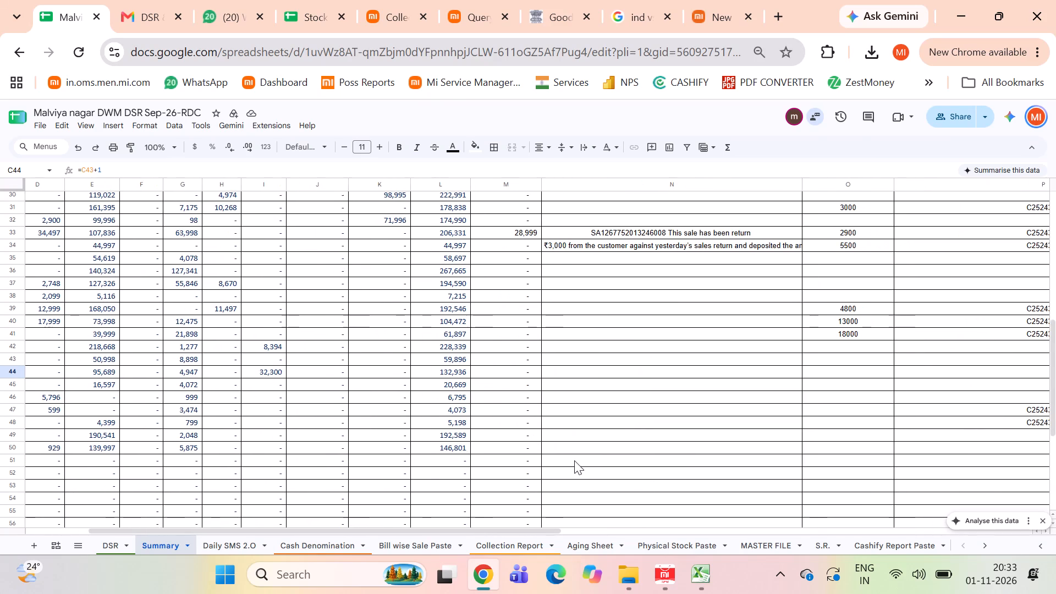
scroll(574, 460, "left", 2)
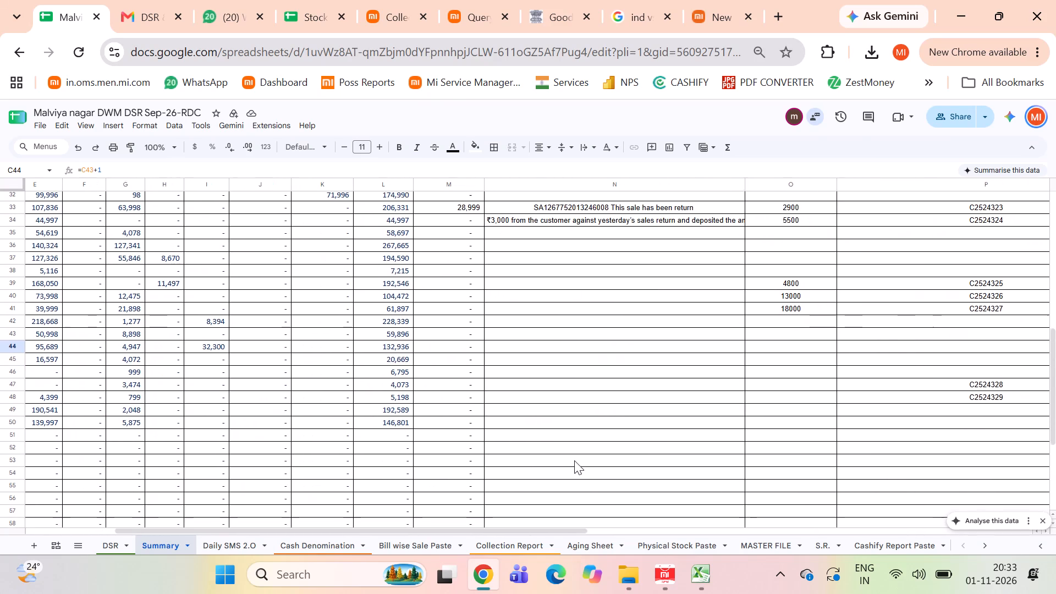
scroll(574, 460, "left", 1)
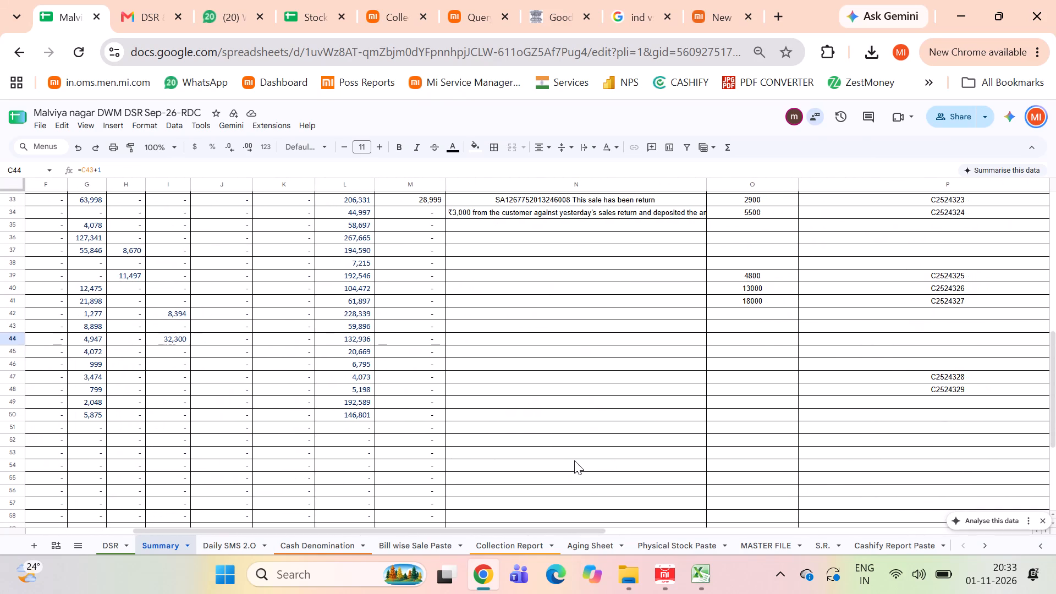
scroll(574, 460, "down", 3)
scroll(574, 460, "up", 1)
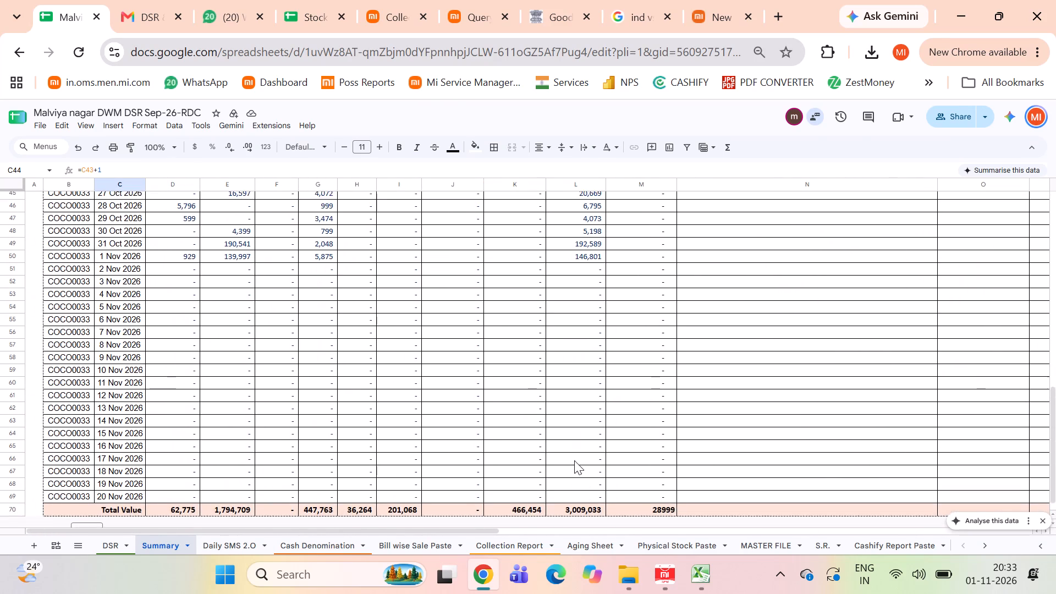
scroll(574, 460, "up", 2)
scroll(574, 460, "left", 1)
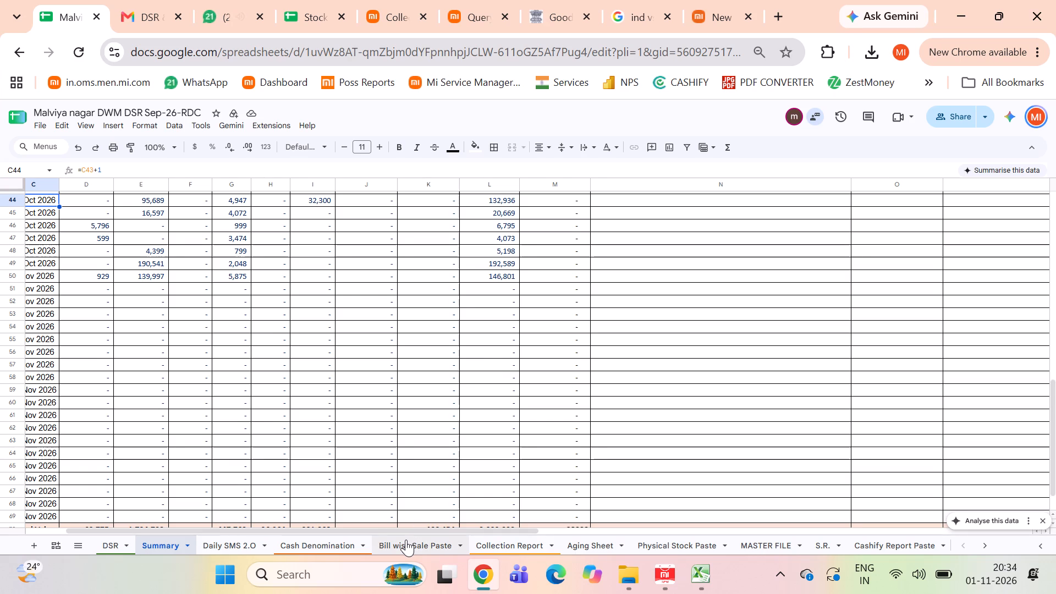
scroll(803, 306, "left", 3)
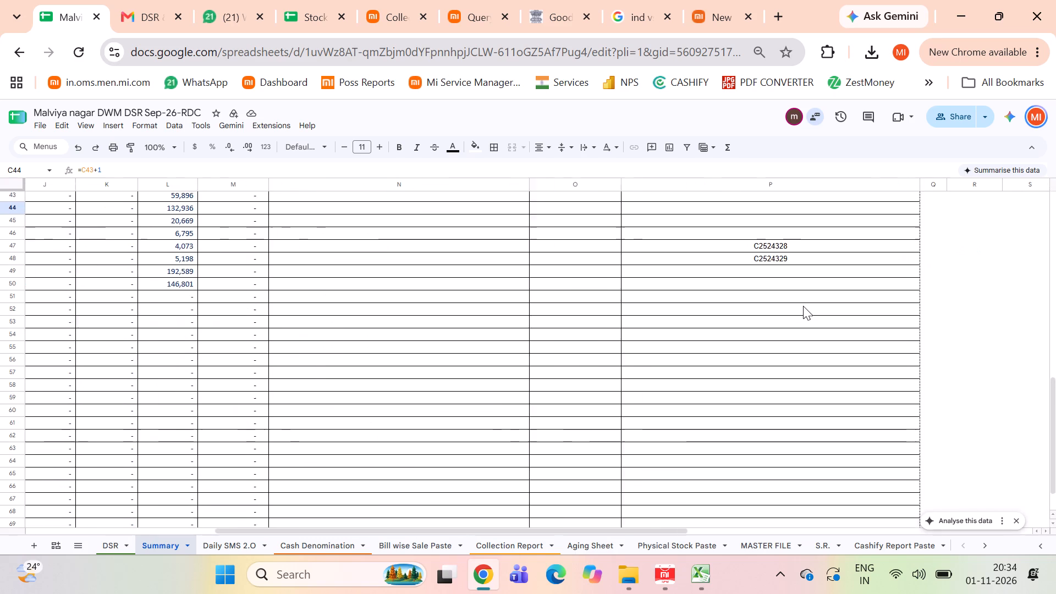
scroll(803, 306, "left", 1)
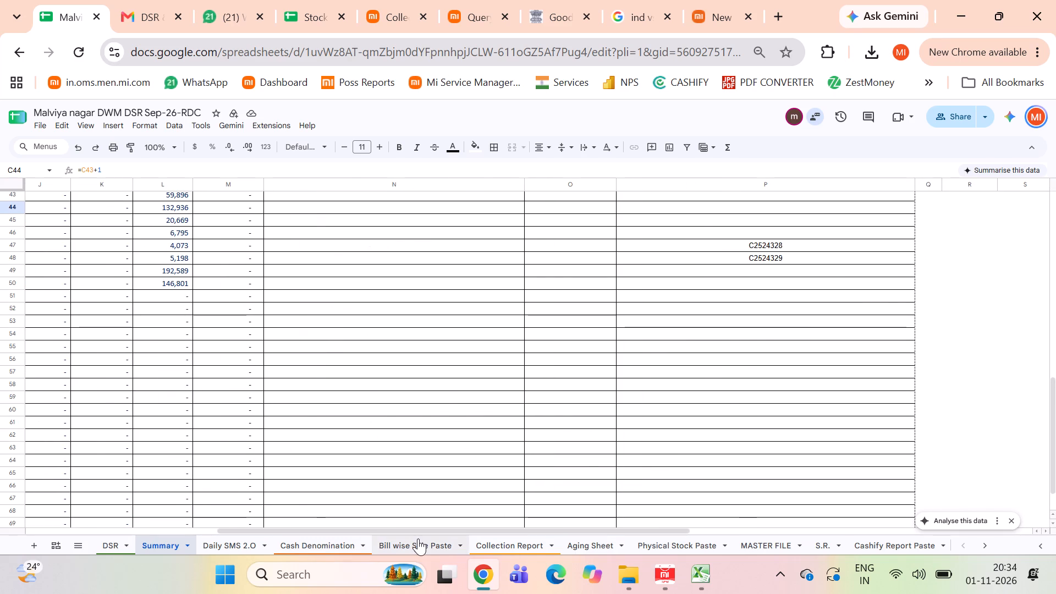
Inspect the pasted sales rows up to 01-Nov-26 in the Bill wise Sale Paste sheet.
left_click(418, 538)
scroll(471, 405, "right", 1)
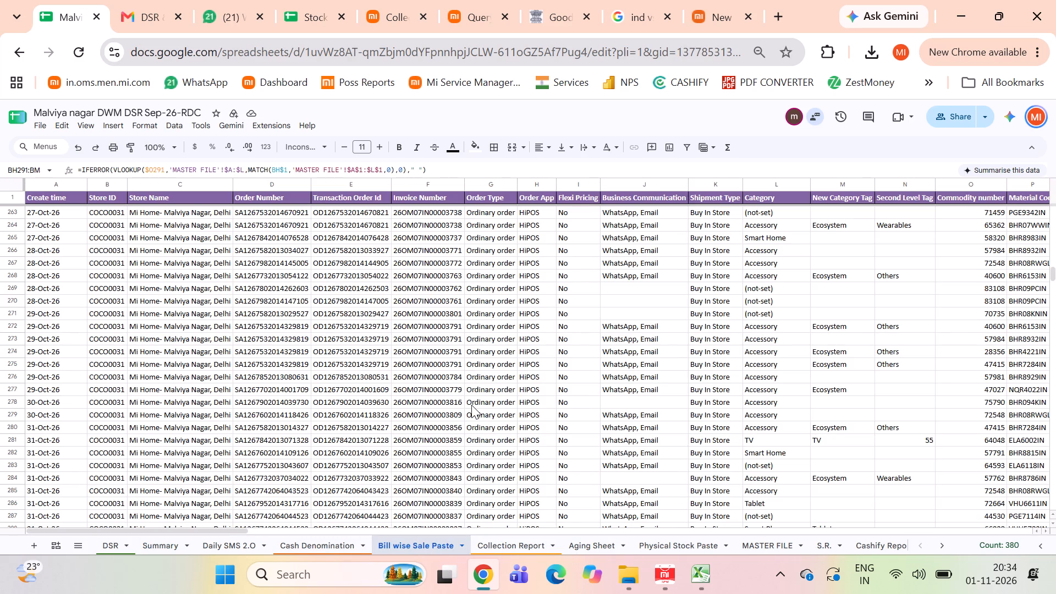
scroll(471, 405, "right", 1)
scroll(471, 405, "down", 1)
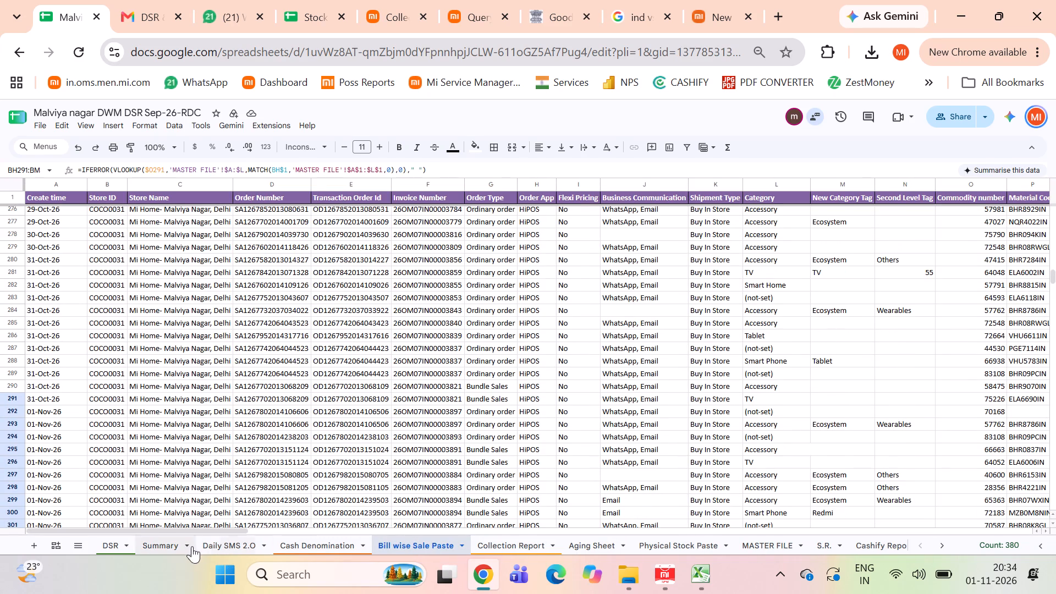
Review the 1-Nov-2026 targets versus achievement figures in the Daily SMS 2.O sheet.
left_click(221, 546)
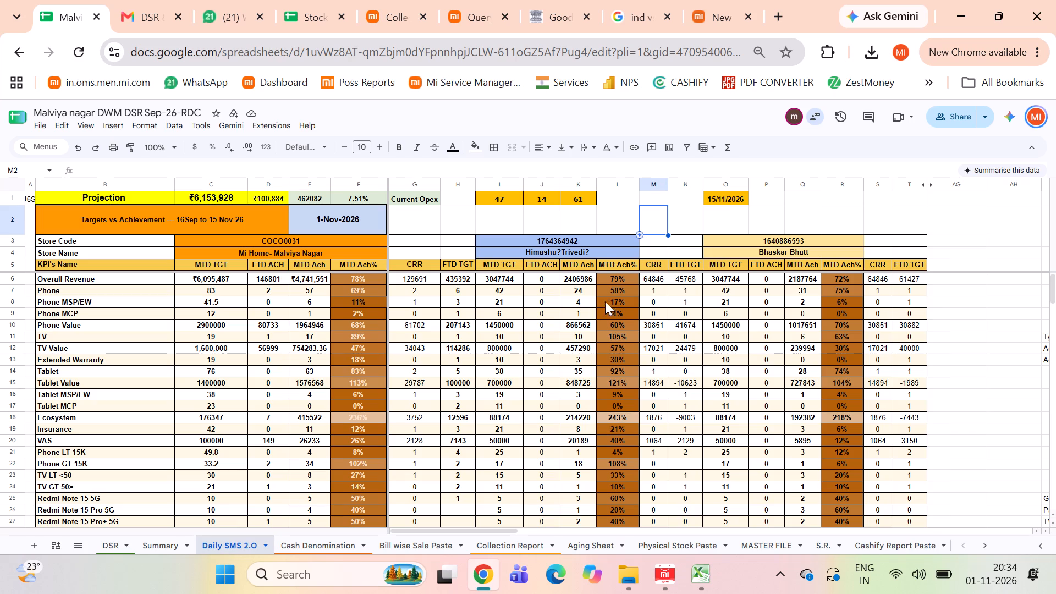
scroll(620, 348, "up", 1)
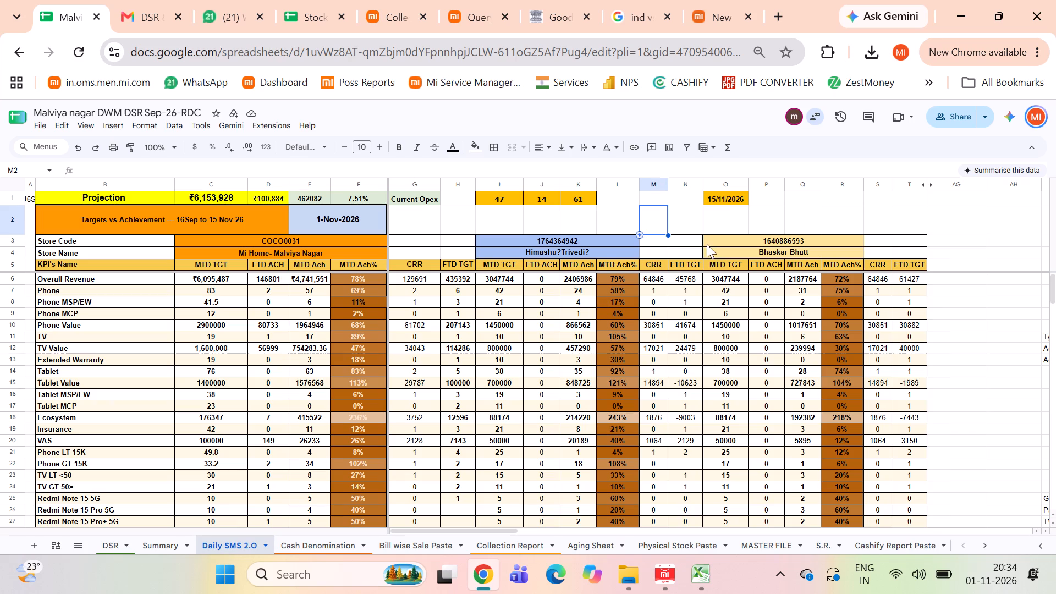
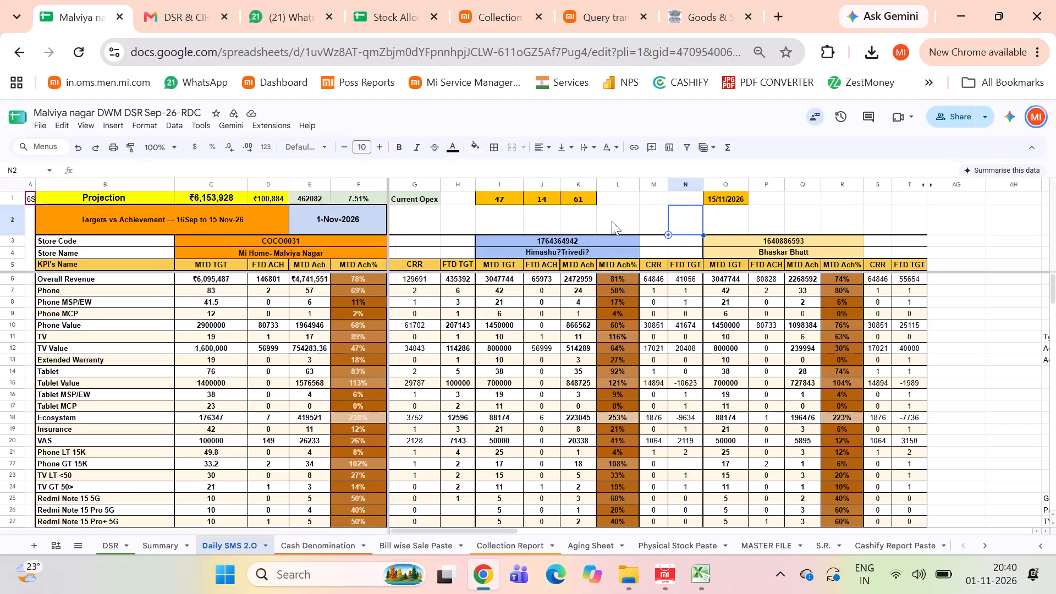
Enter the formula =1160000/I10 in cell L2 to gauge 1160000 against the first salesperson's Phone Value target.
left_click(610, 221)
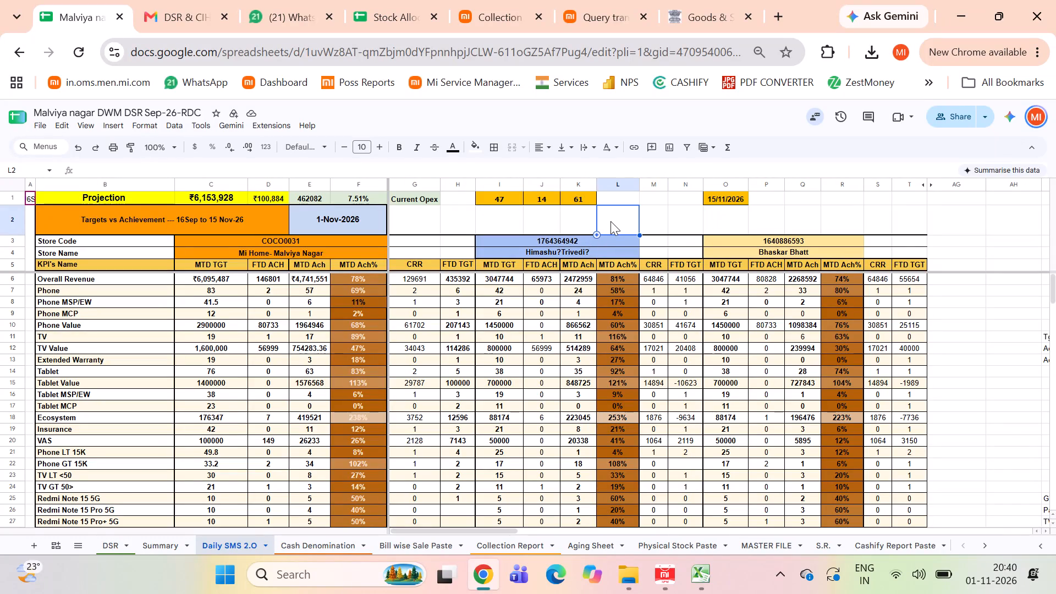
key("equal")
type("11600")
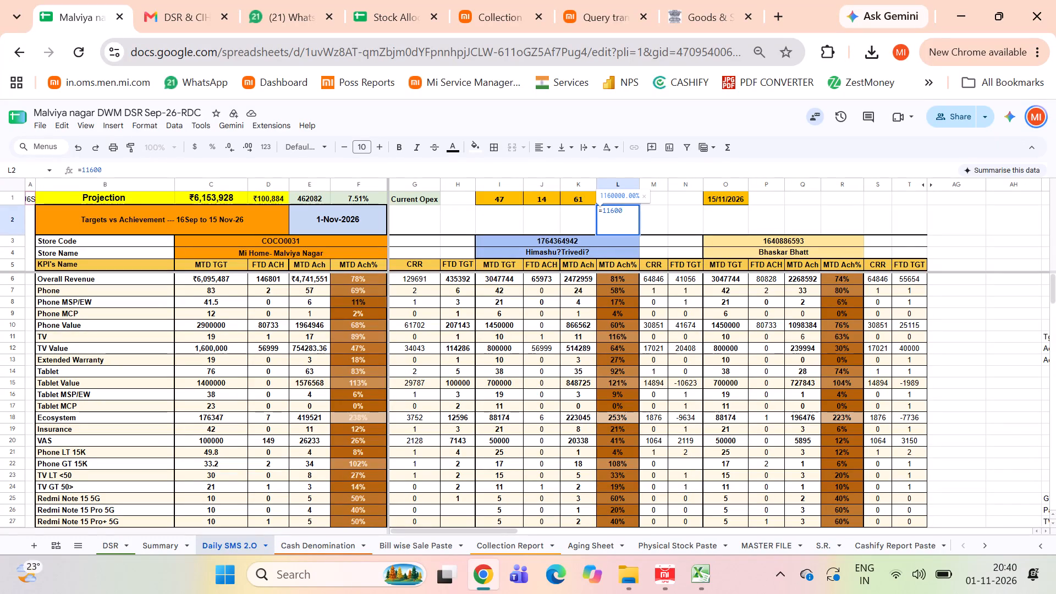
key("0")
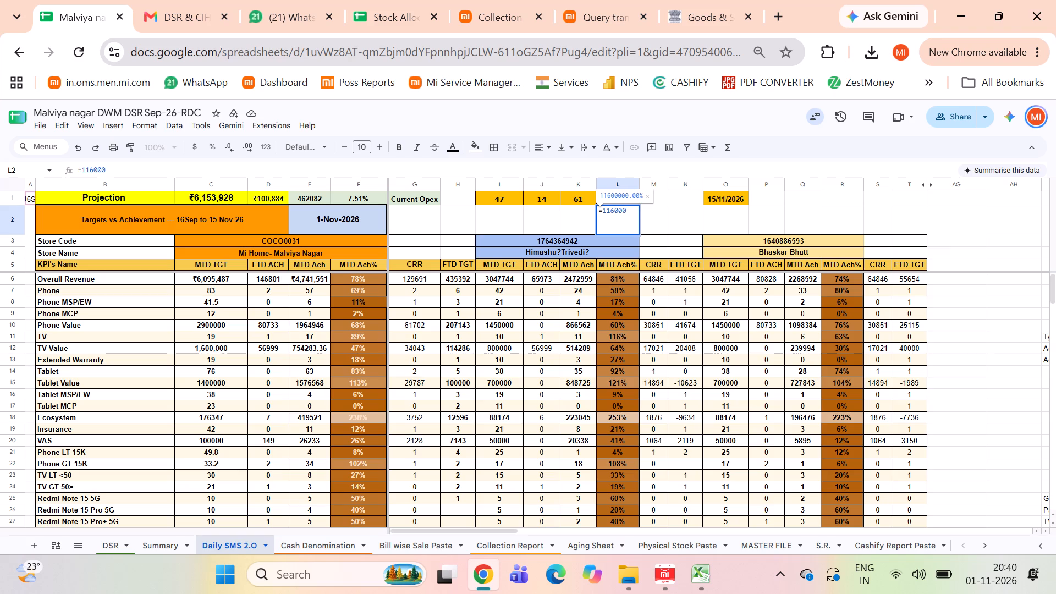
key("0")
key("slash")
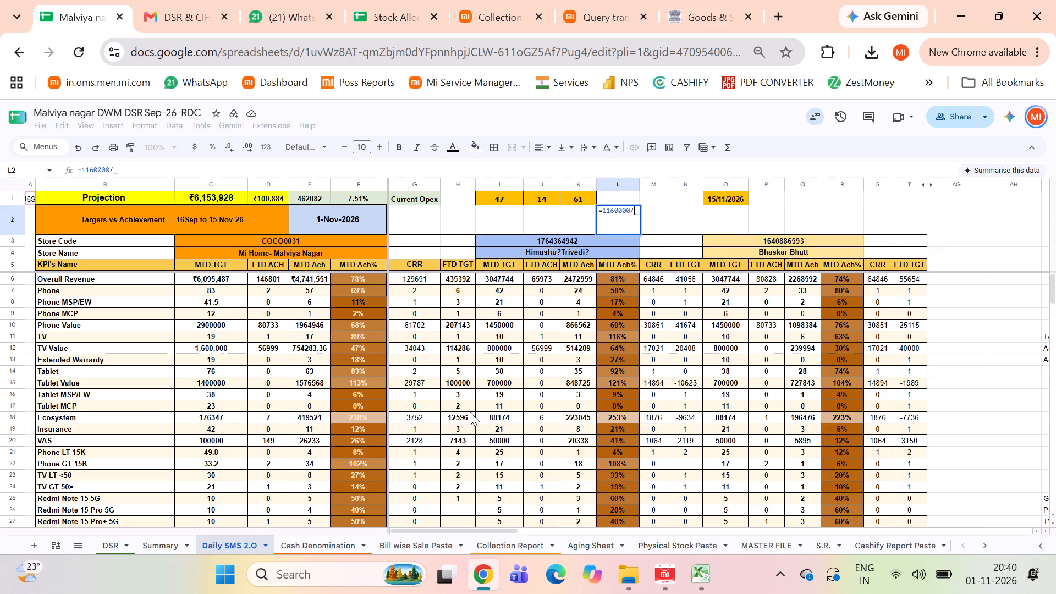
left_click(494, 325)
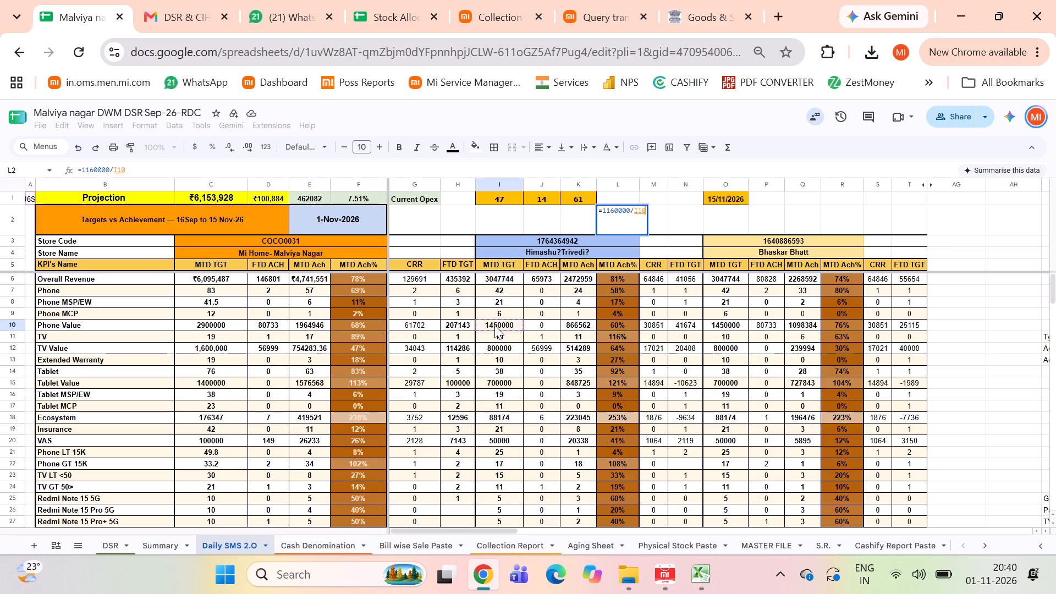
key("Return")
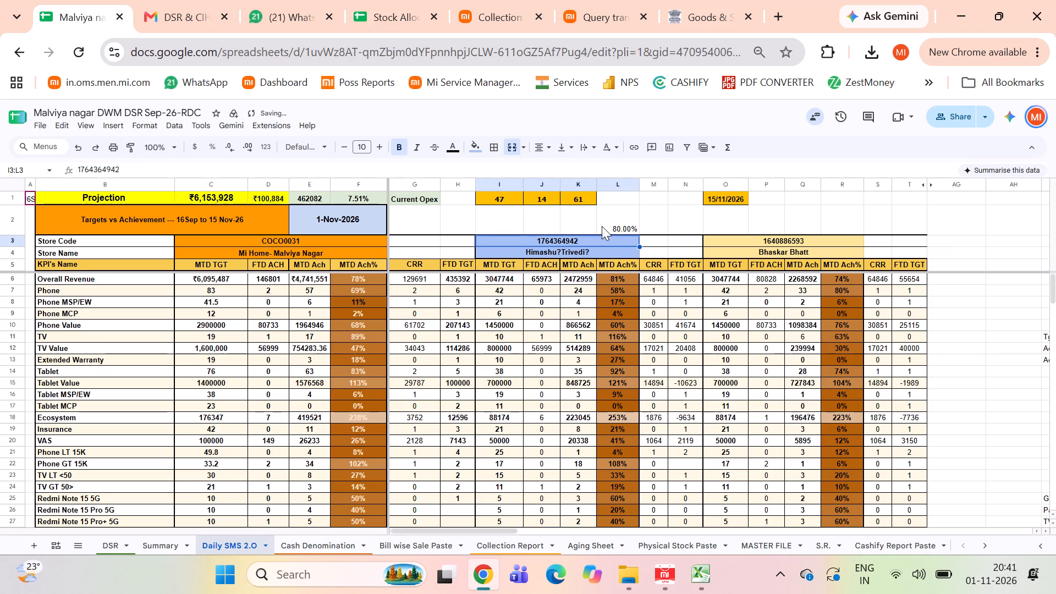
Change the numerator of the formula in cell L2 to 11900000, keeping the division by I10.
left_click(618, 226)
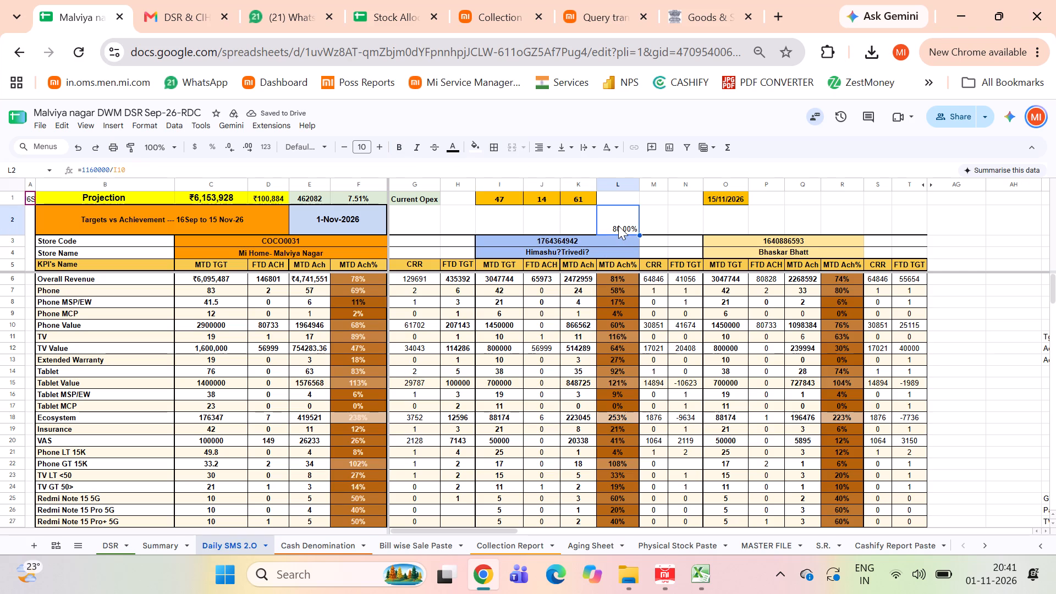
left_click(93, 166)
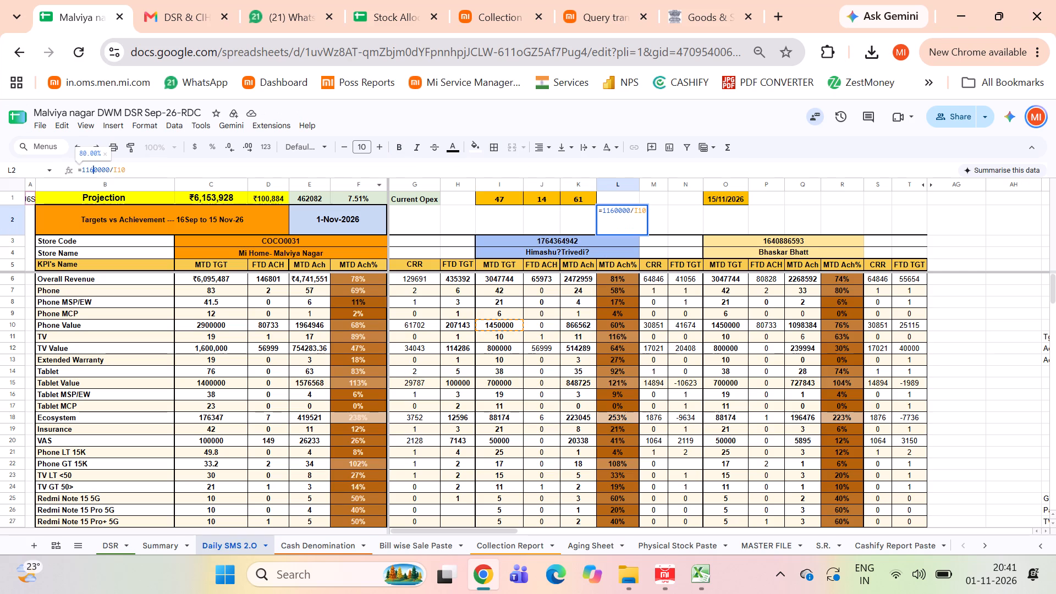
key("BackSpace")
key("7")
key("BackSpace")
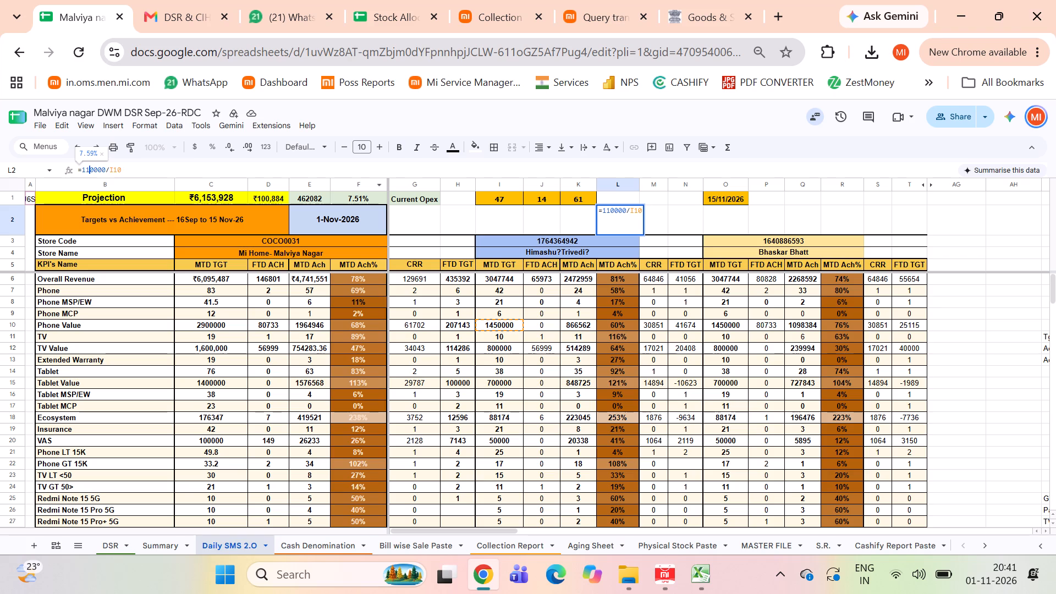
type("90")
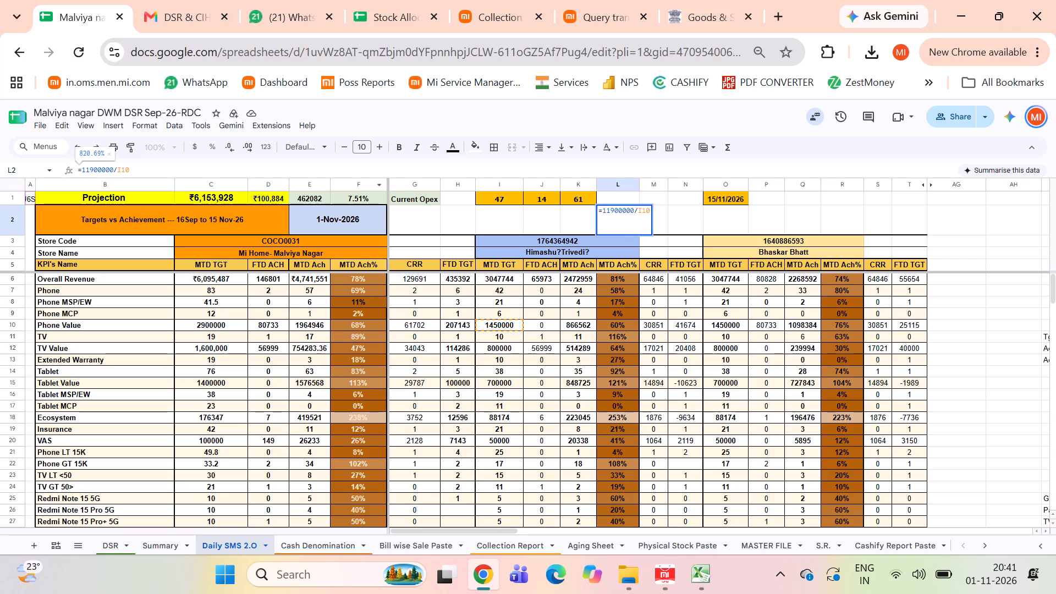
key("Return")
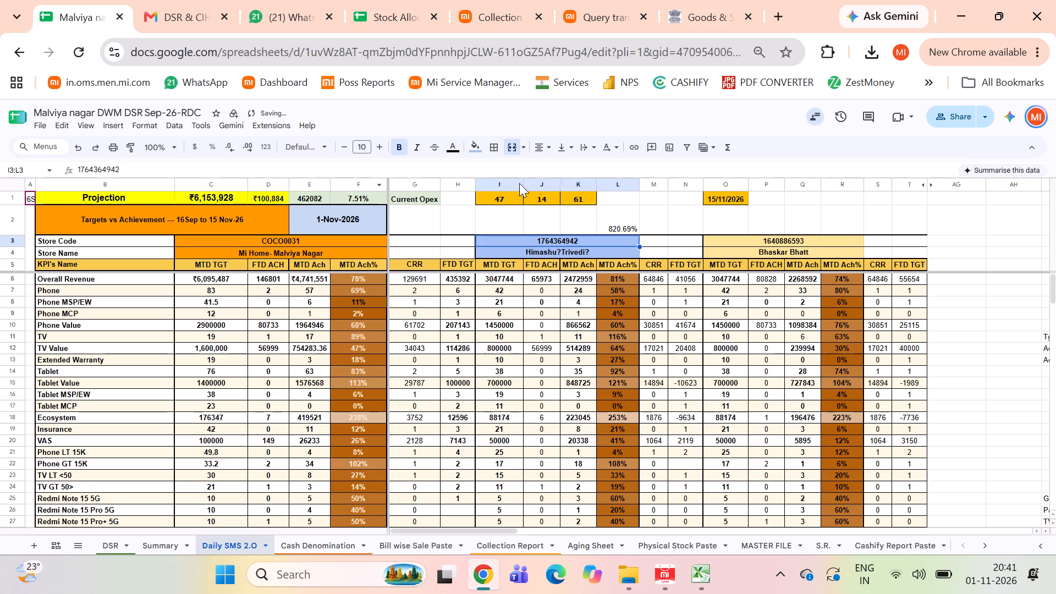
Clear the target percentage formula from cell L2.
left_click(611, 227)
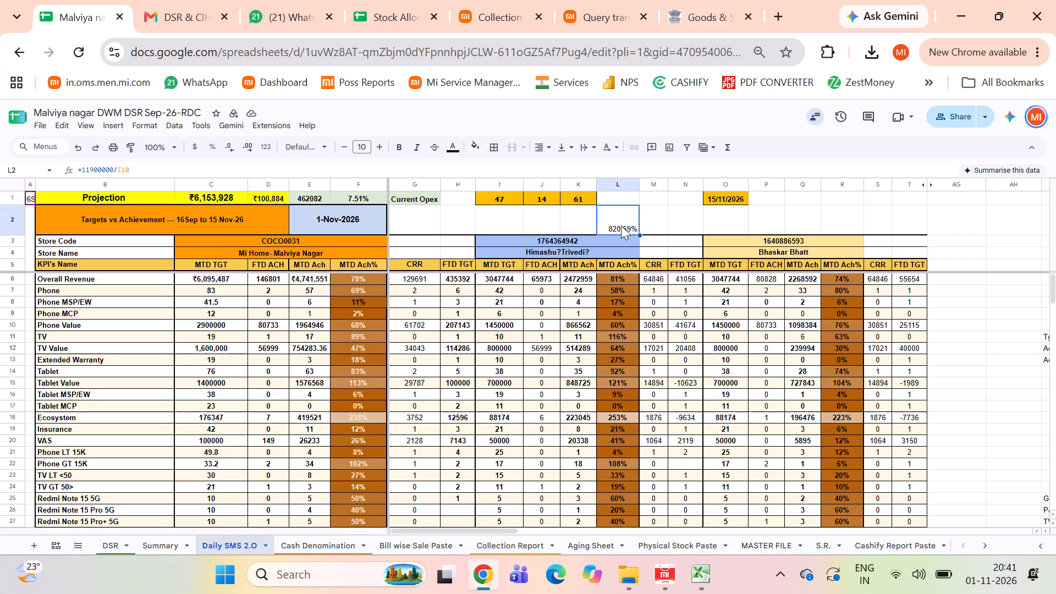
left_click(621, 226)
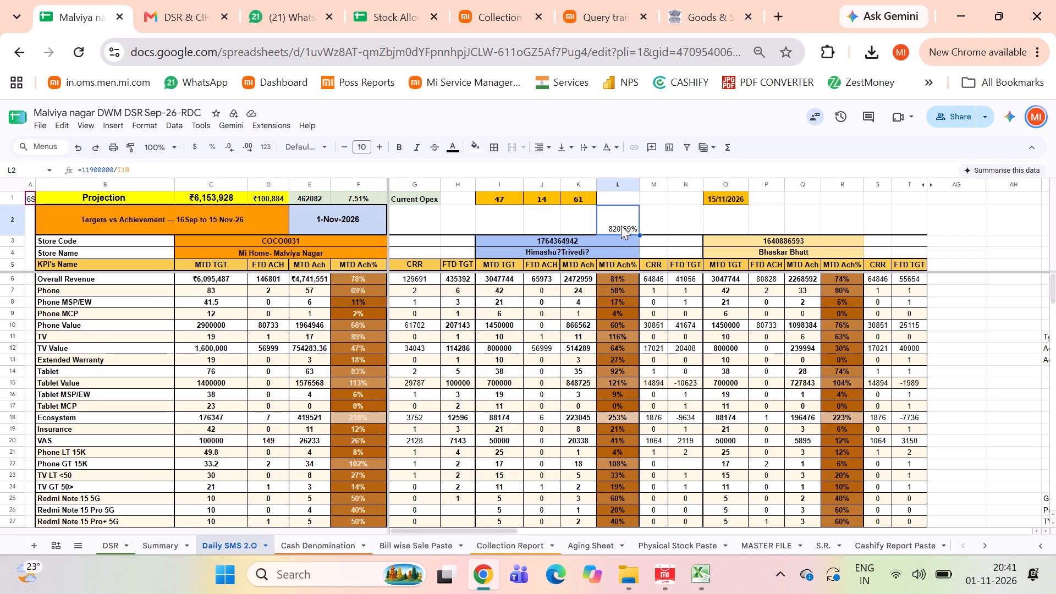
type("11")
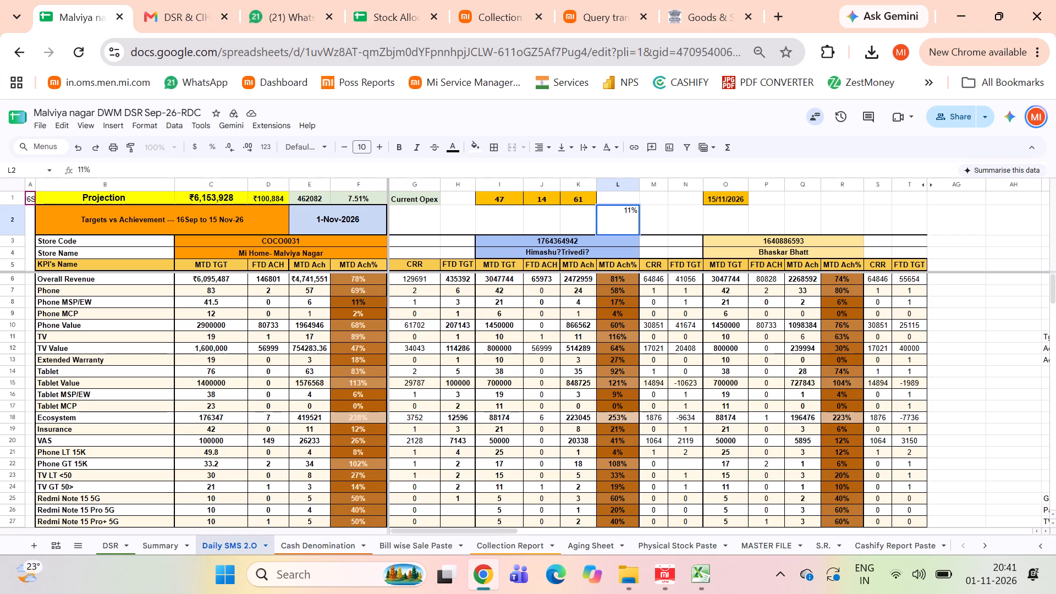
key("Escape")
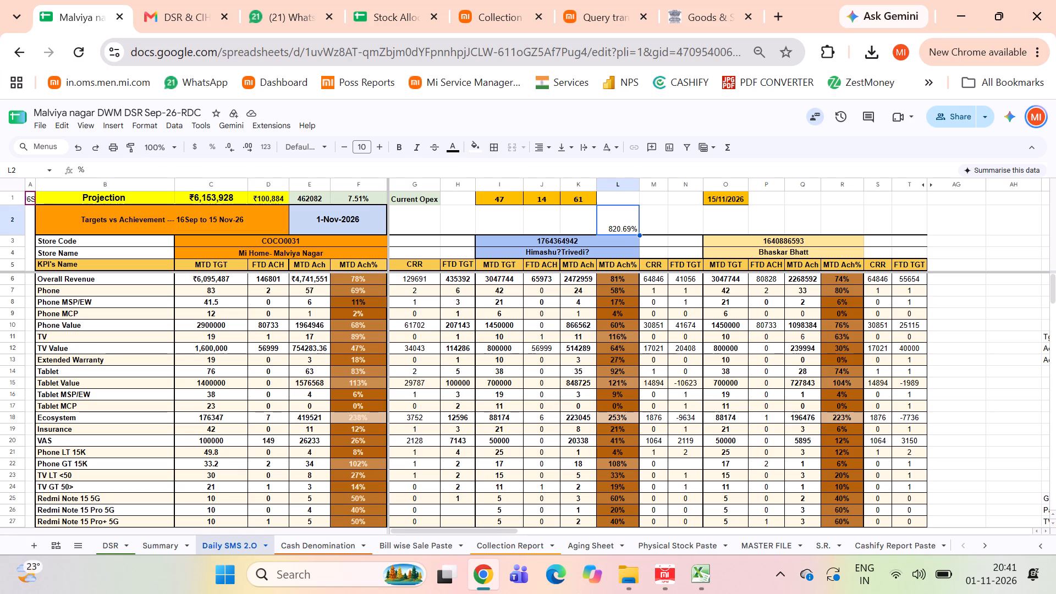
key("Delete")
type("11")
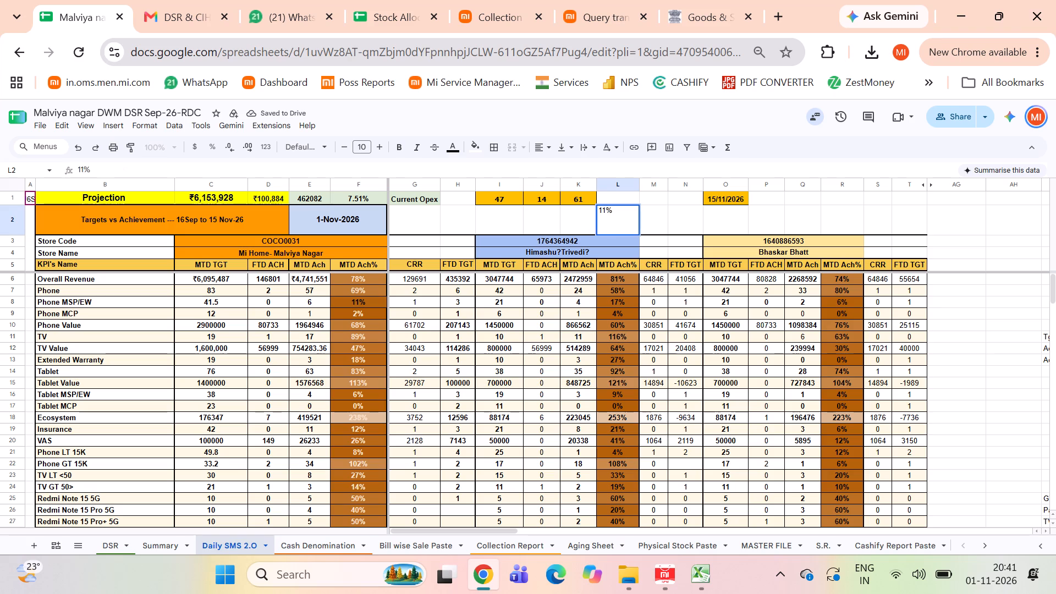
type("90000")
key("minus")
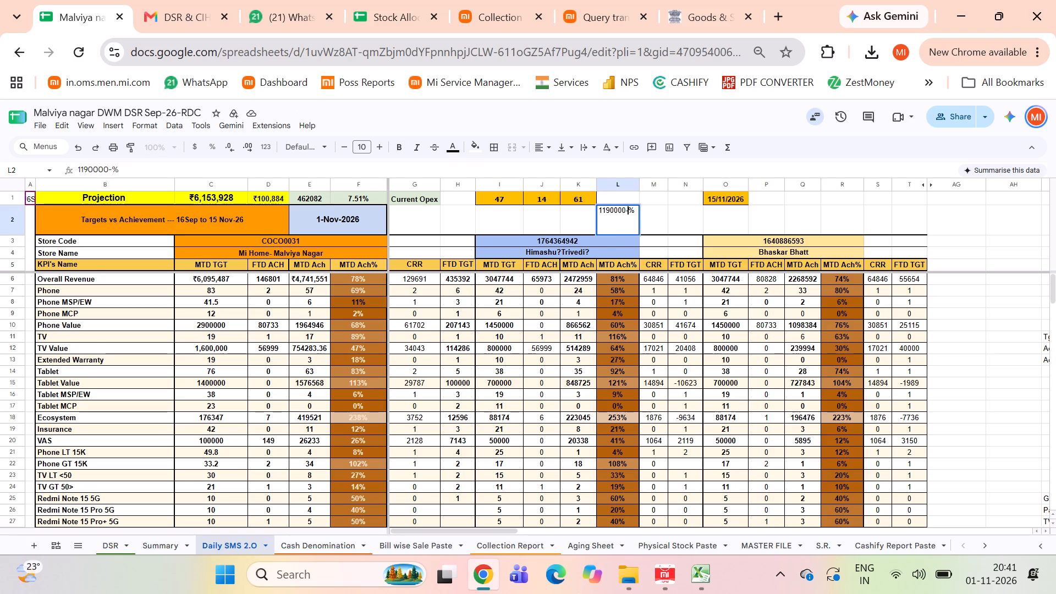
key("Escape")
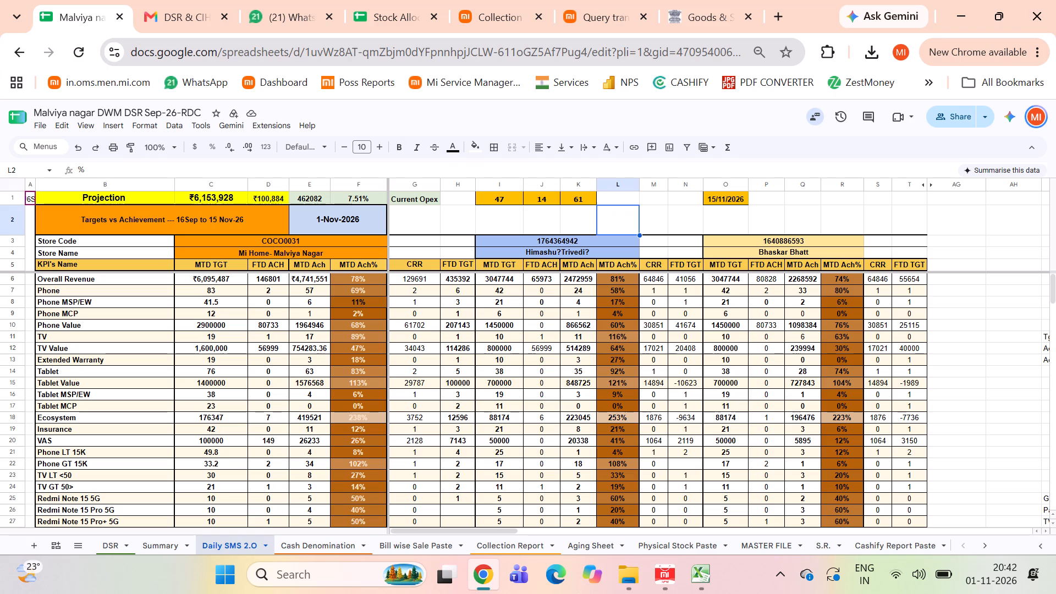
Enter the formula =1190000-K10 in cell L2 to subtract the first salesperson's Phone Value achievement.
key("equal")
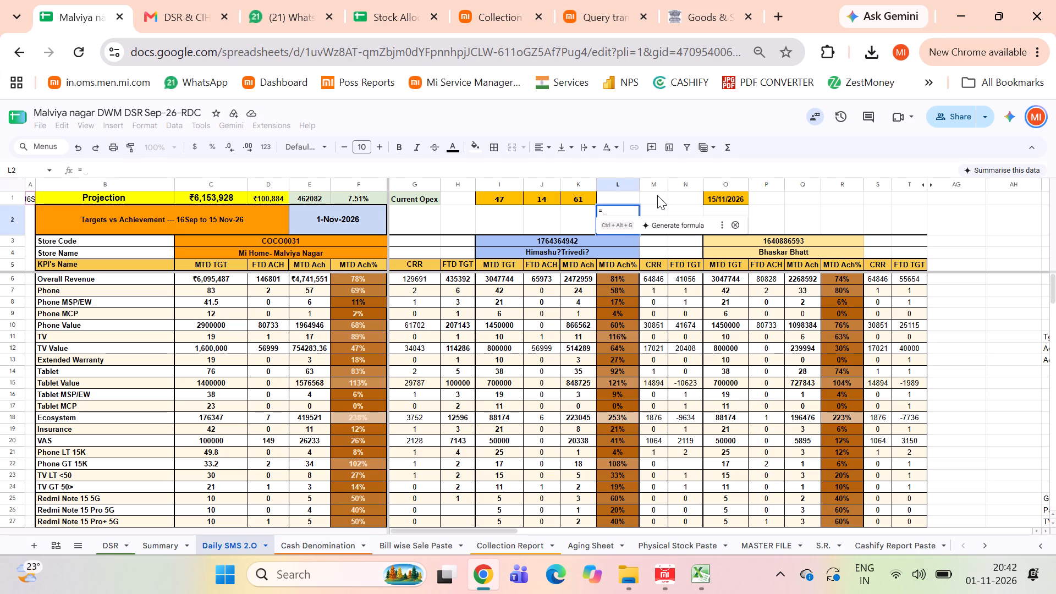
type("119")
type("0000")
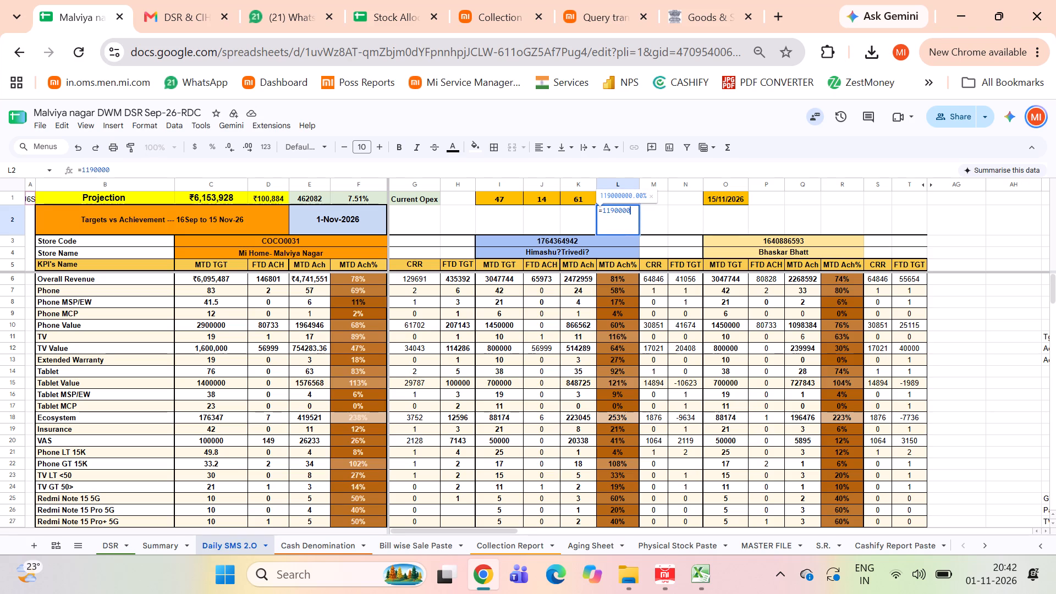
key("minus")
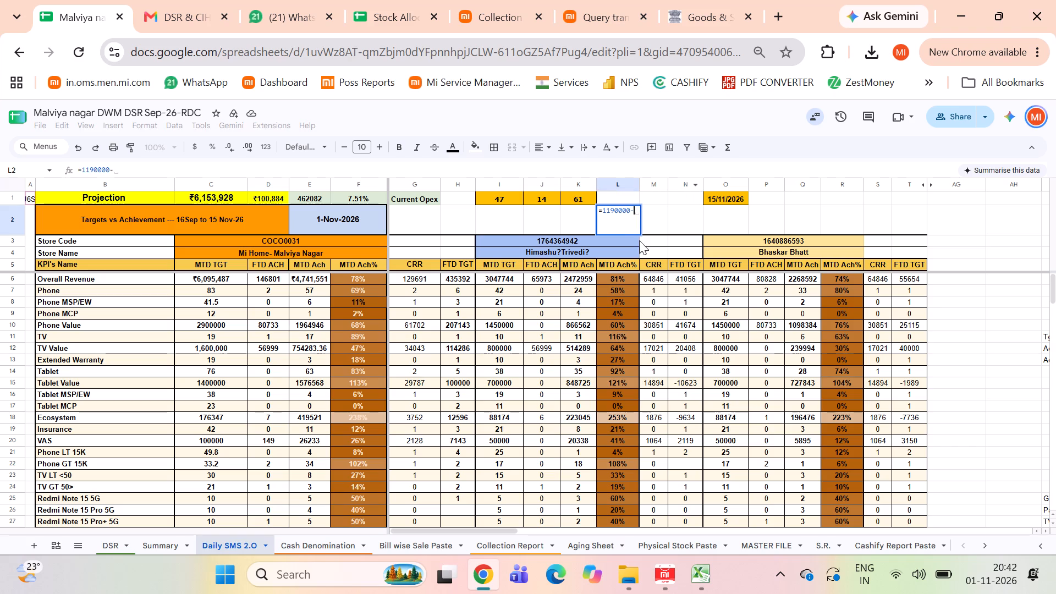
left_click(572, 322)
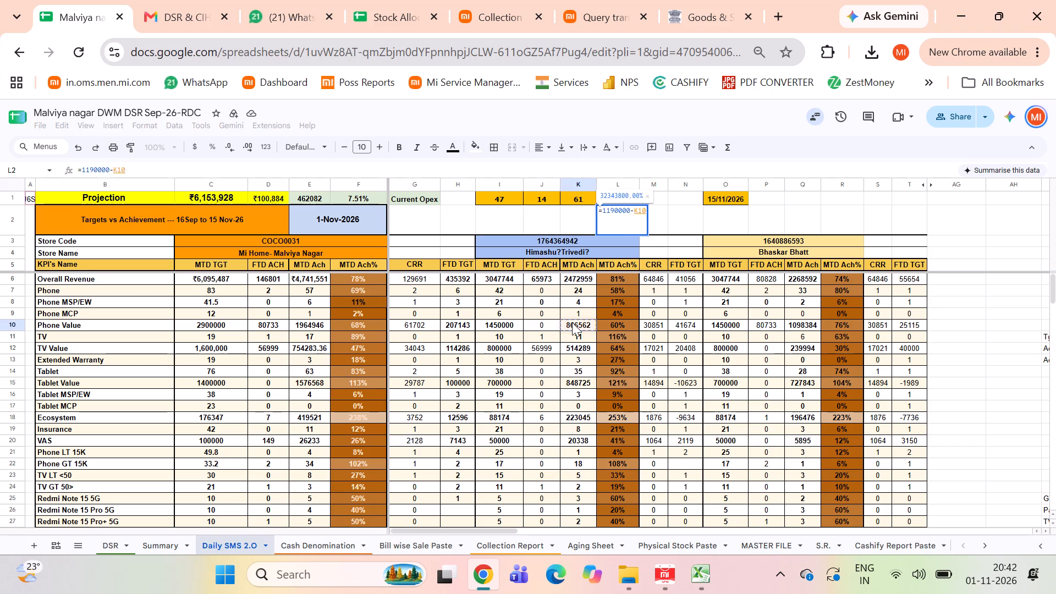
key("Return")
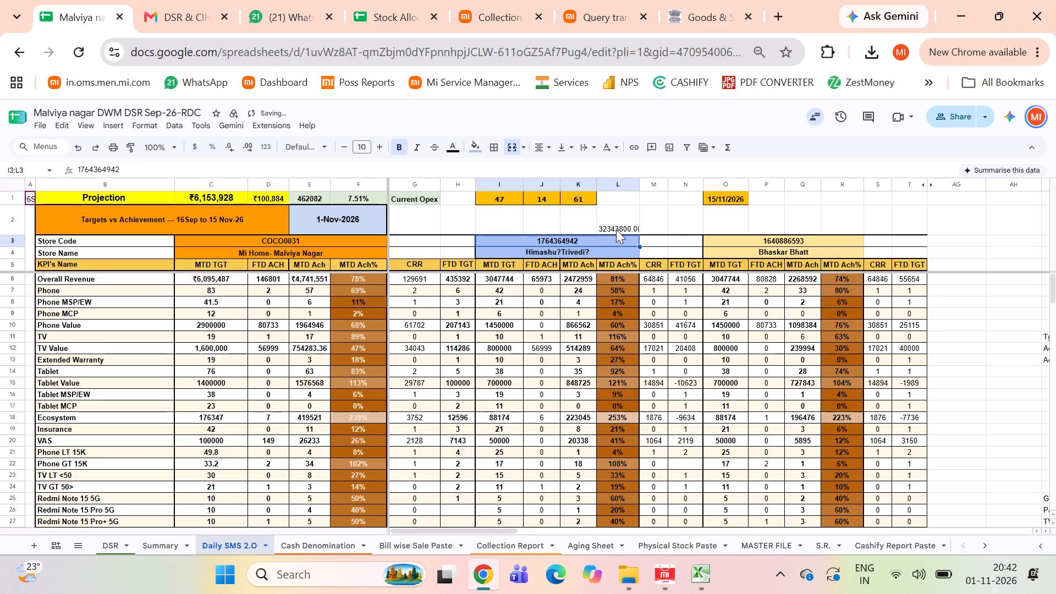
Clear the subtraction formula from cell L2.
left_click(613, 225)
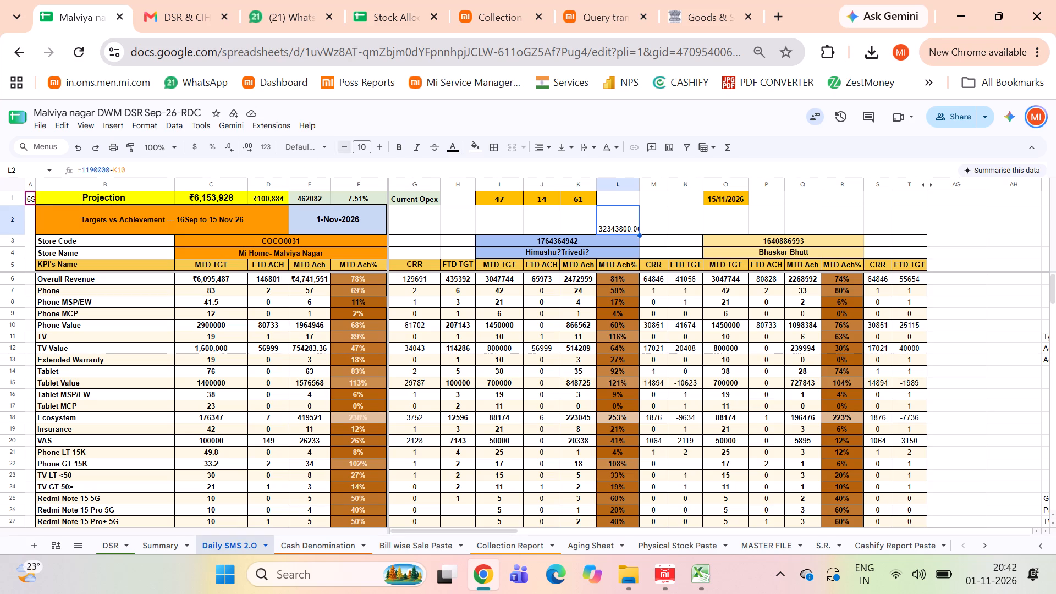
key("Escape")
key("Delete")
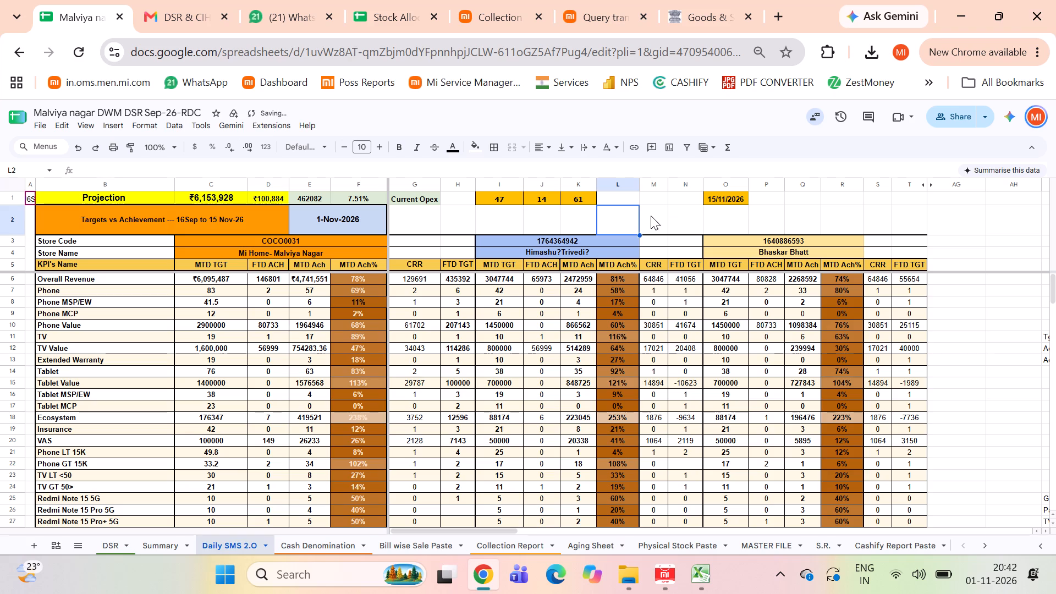
Enter the formula =1190000-K10 in cell M2 to calculate the first salesperson's remaining Phone Value.
left_click(651, 216)
key("equal")
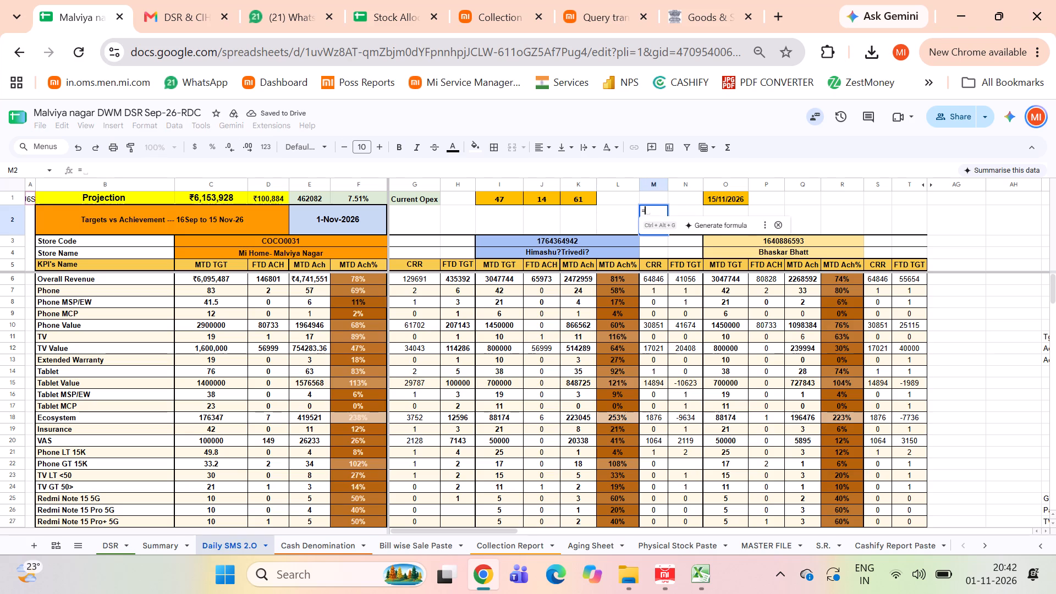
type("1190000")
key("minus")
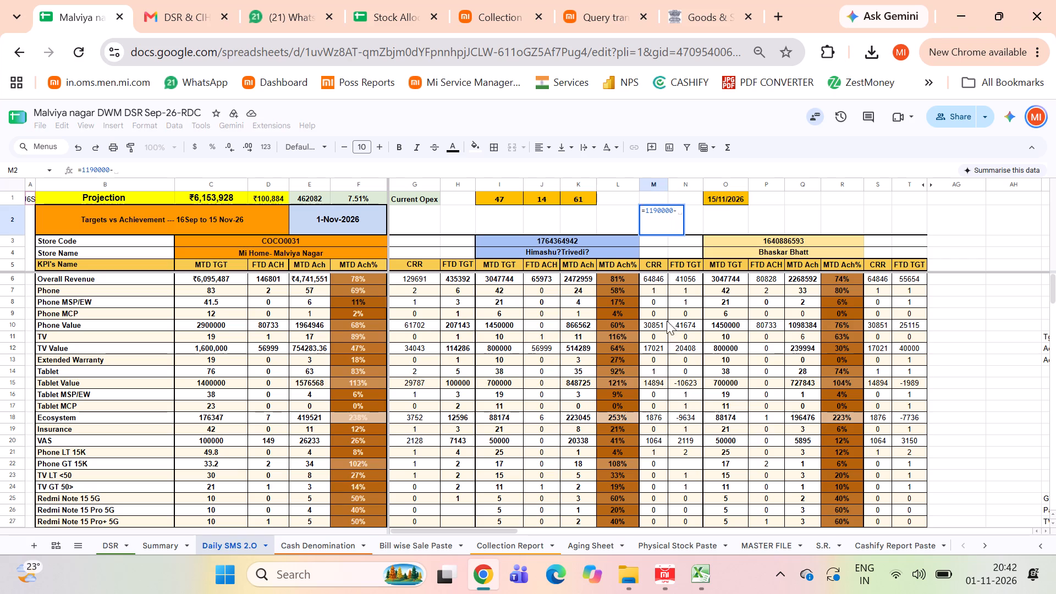
left_click(579, 323)
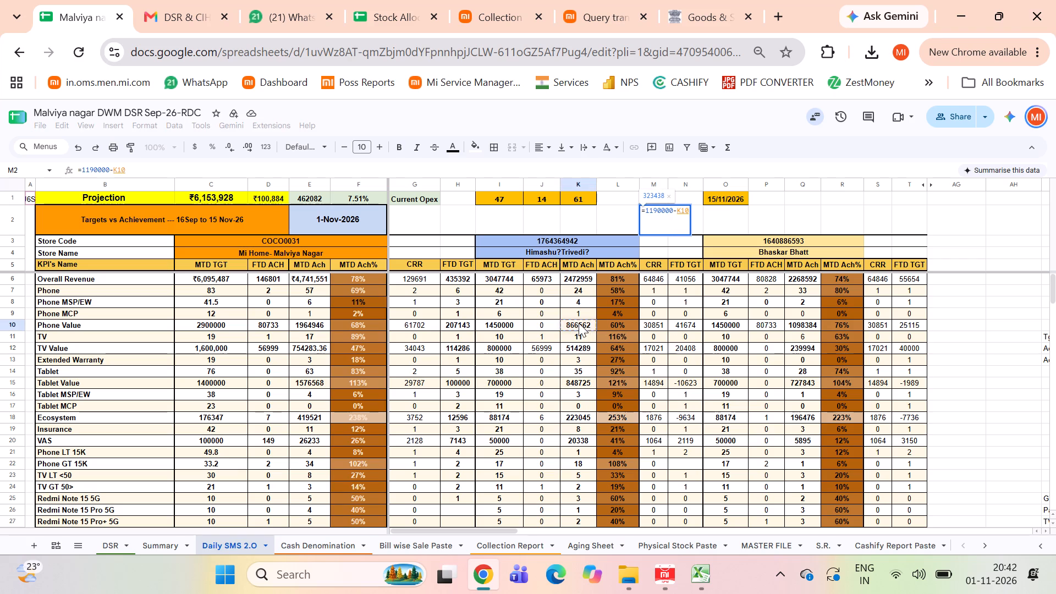
key("Return")
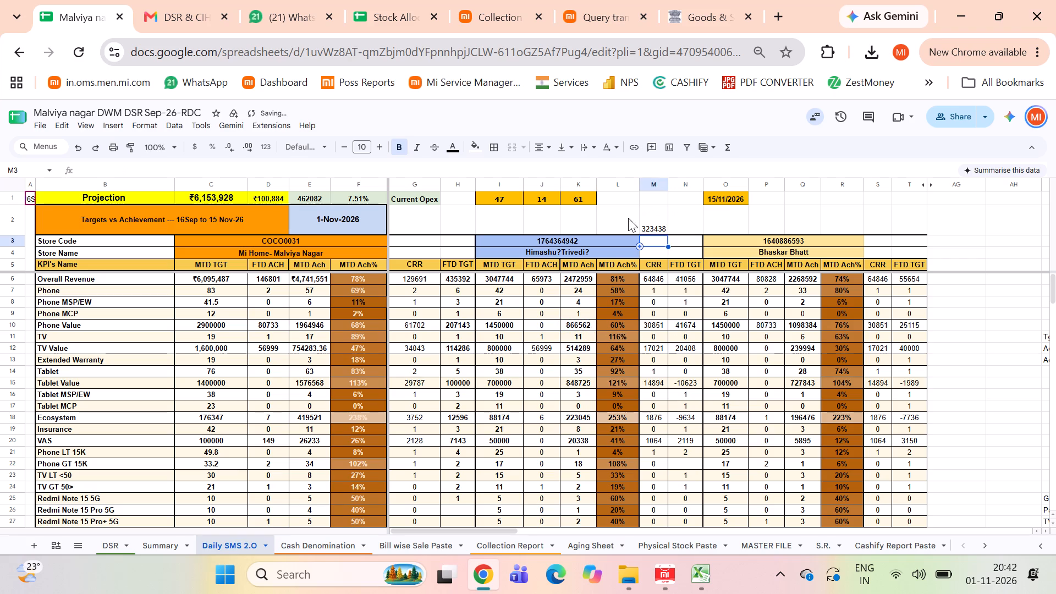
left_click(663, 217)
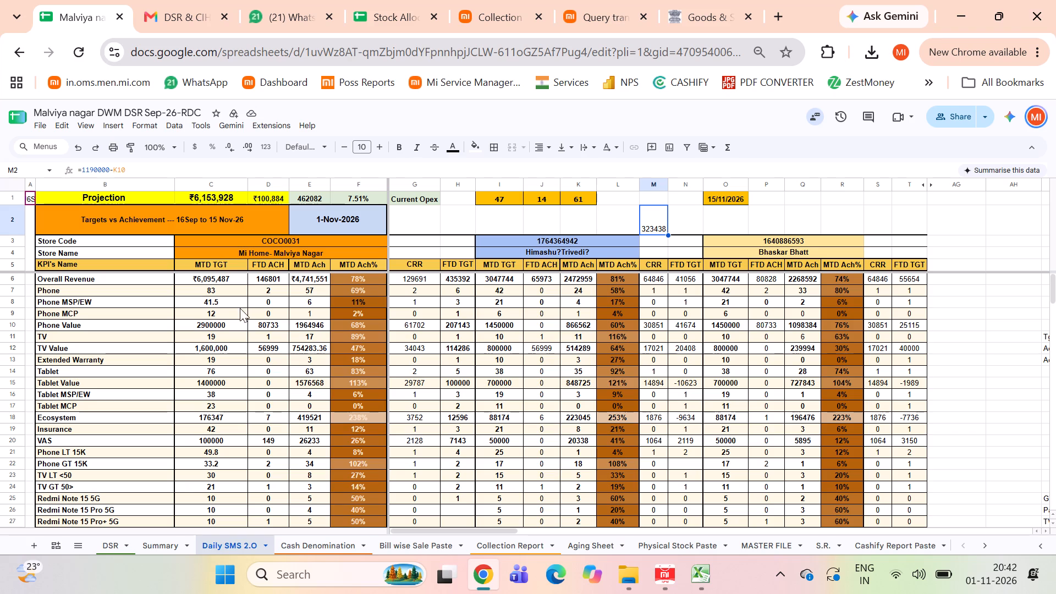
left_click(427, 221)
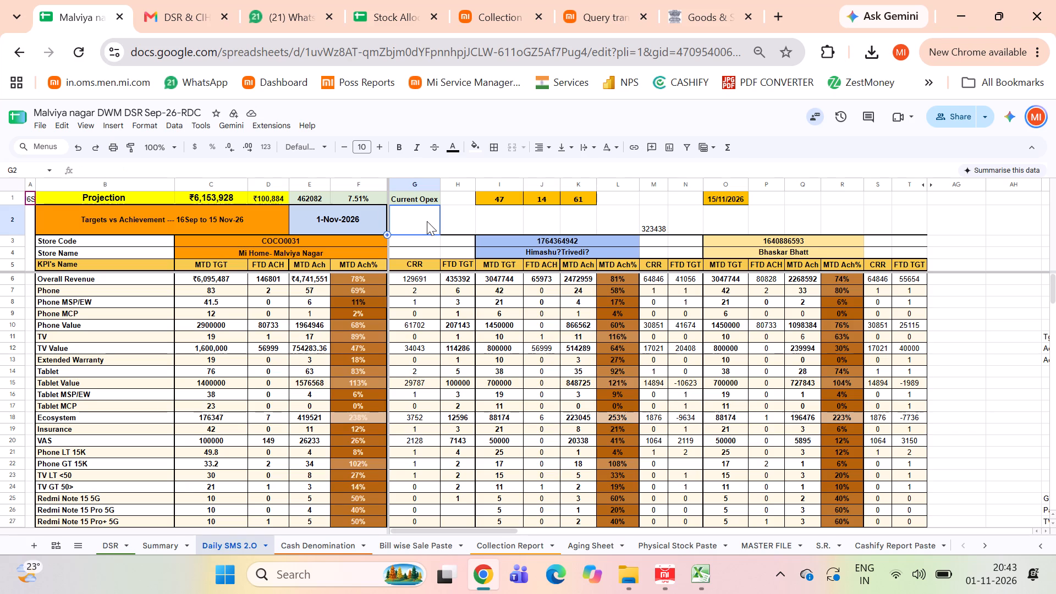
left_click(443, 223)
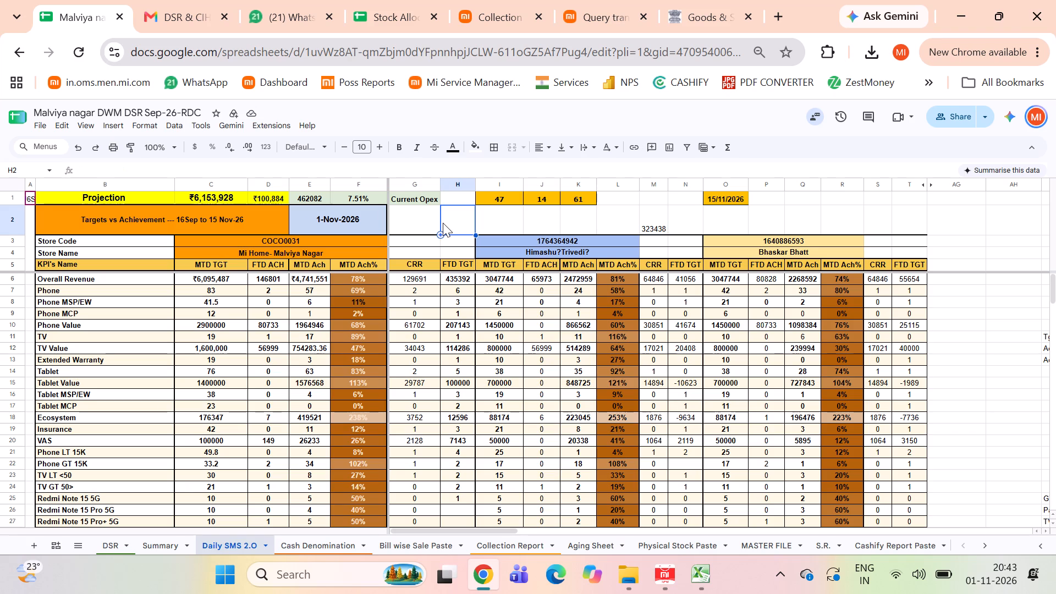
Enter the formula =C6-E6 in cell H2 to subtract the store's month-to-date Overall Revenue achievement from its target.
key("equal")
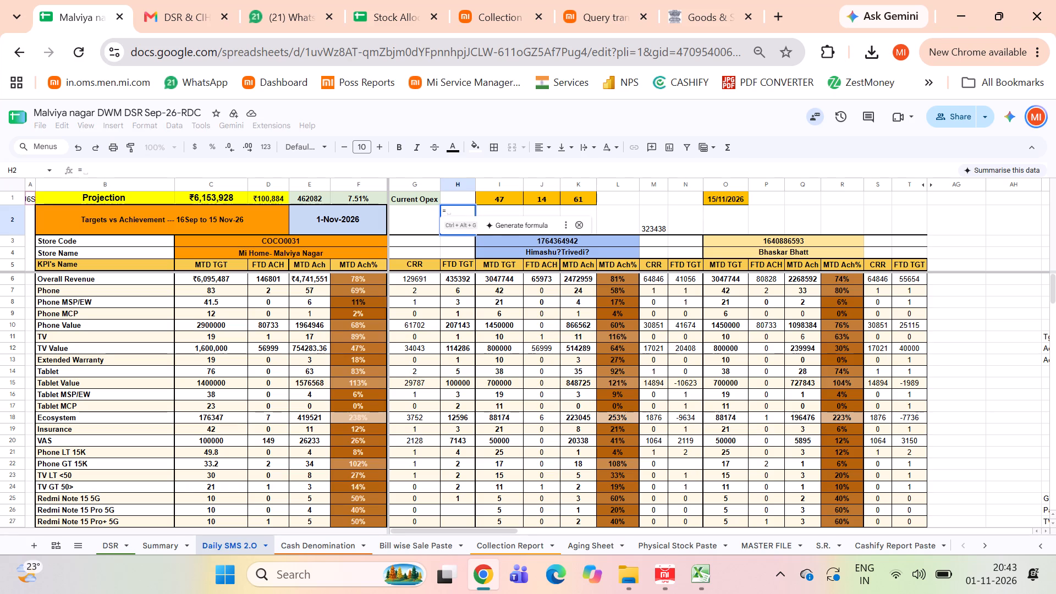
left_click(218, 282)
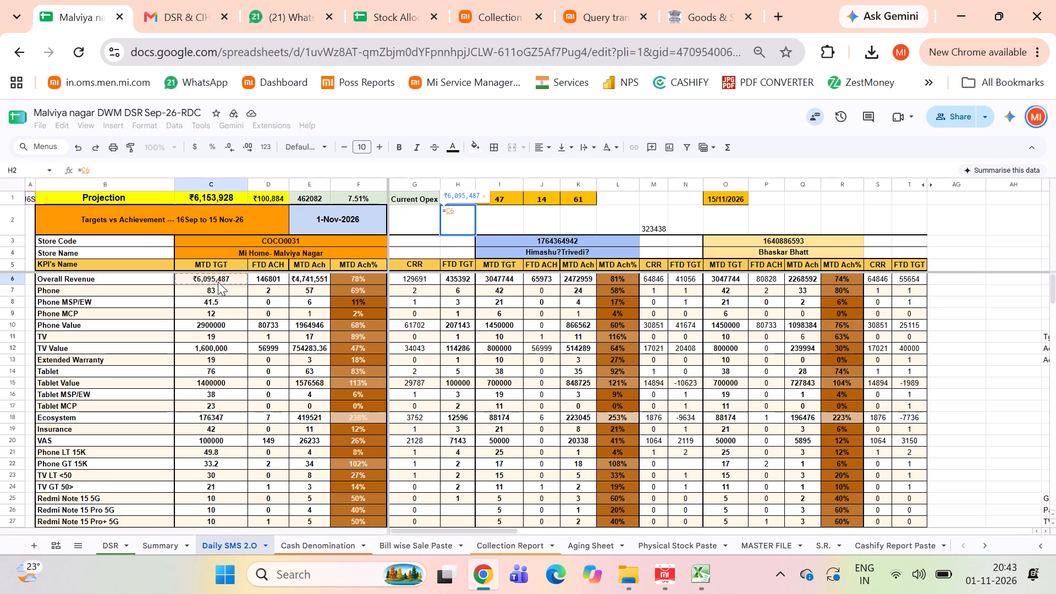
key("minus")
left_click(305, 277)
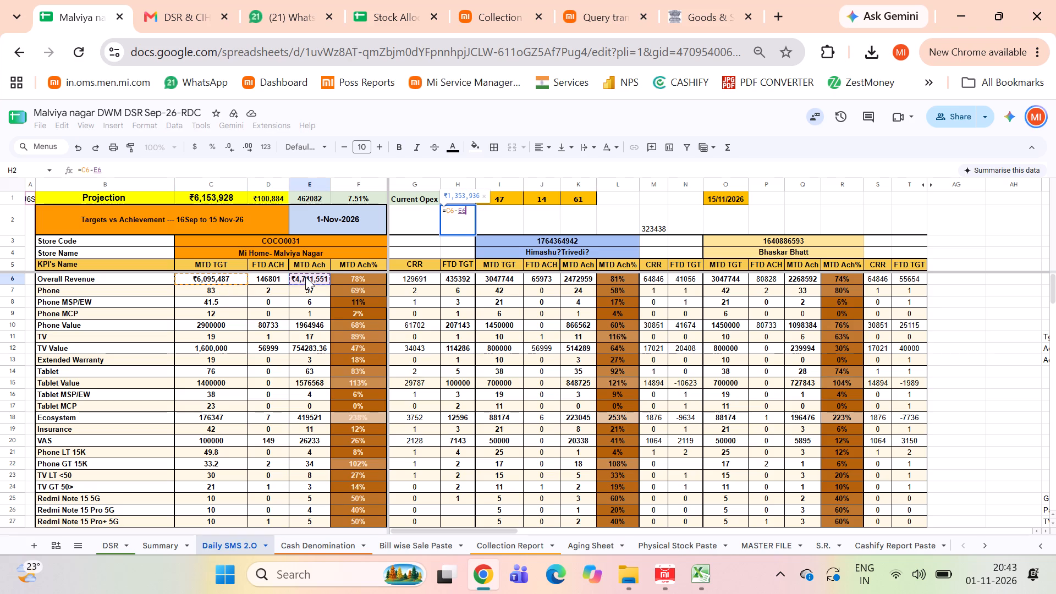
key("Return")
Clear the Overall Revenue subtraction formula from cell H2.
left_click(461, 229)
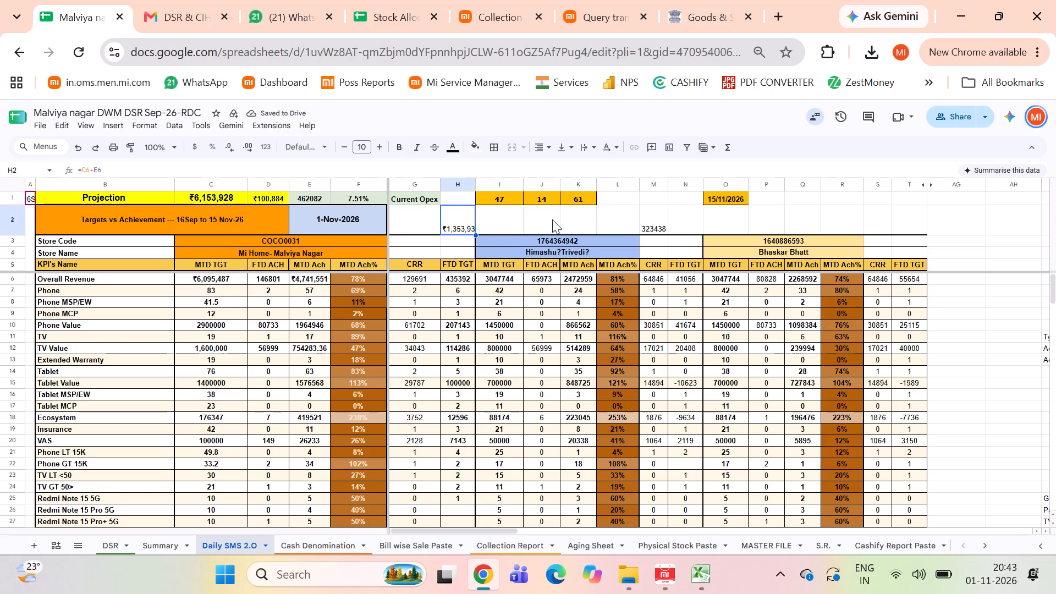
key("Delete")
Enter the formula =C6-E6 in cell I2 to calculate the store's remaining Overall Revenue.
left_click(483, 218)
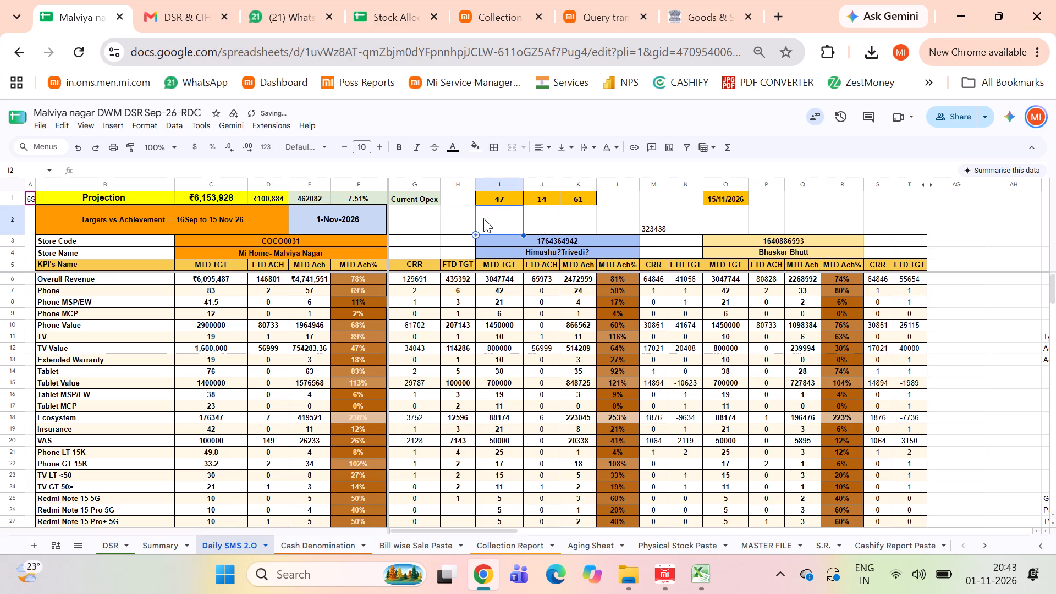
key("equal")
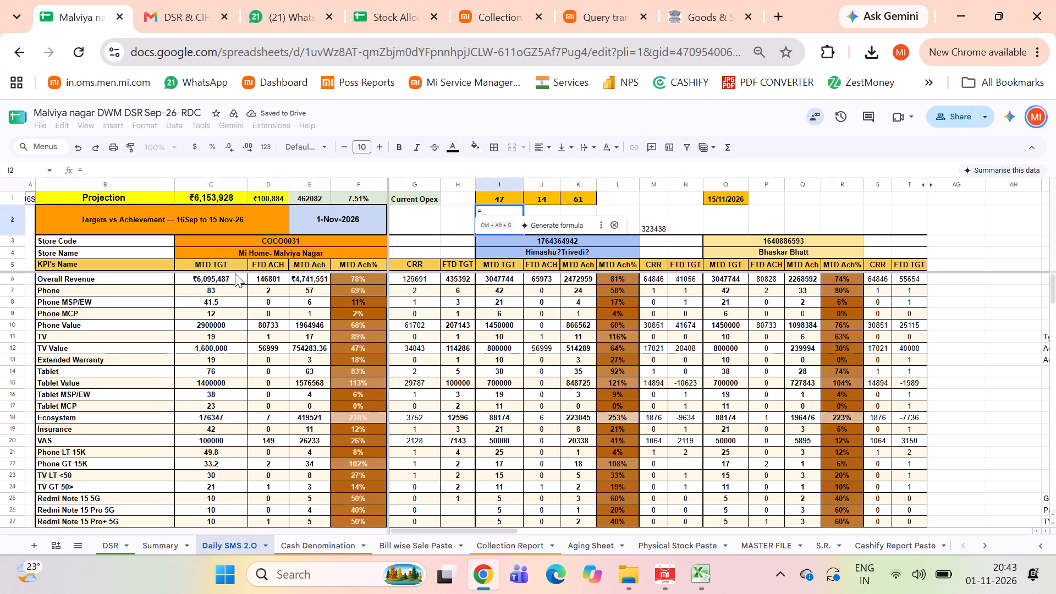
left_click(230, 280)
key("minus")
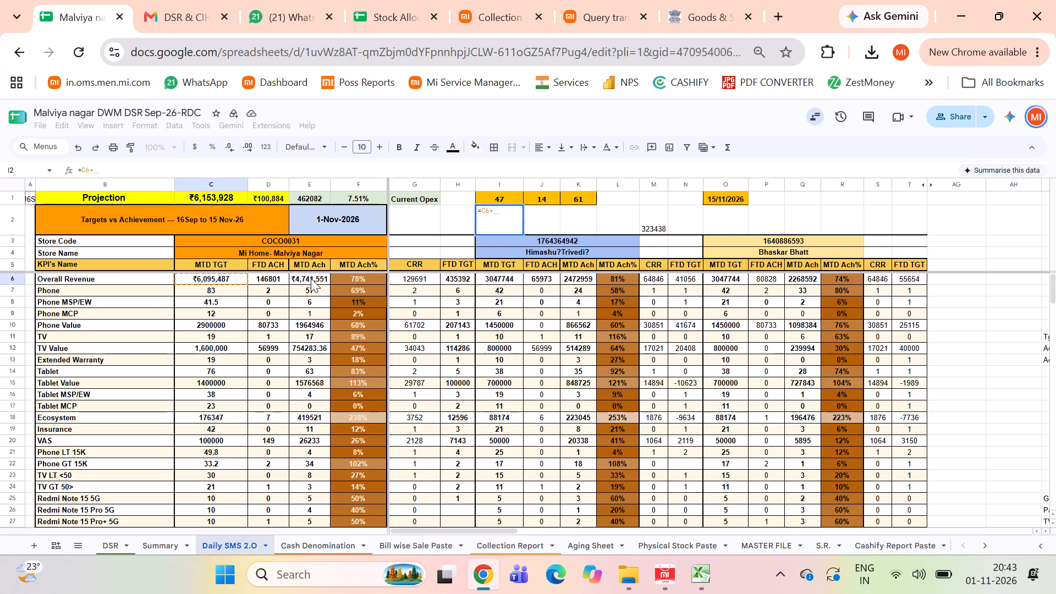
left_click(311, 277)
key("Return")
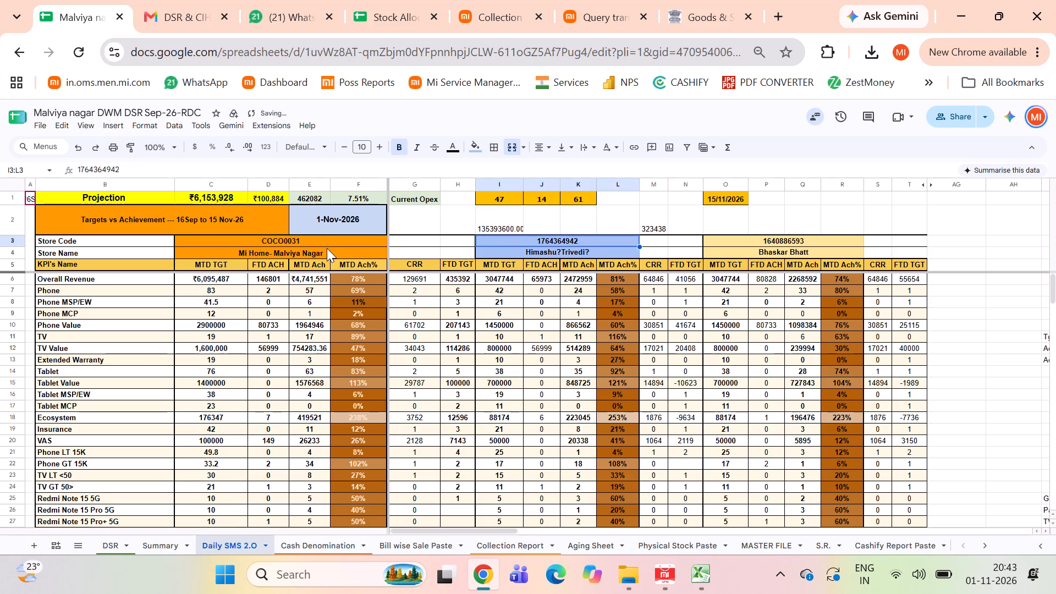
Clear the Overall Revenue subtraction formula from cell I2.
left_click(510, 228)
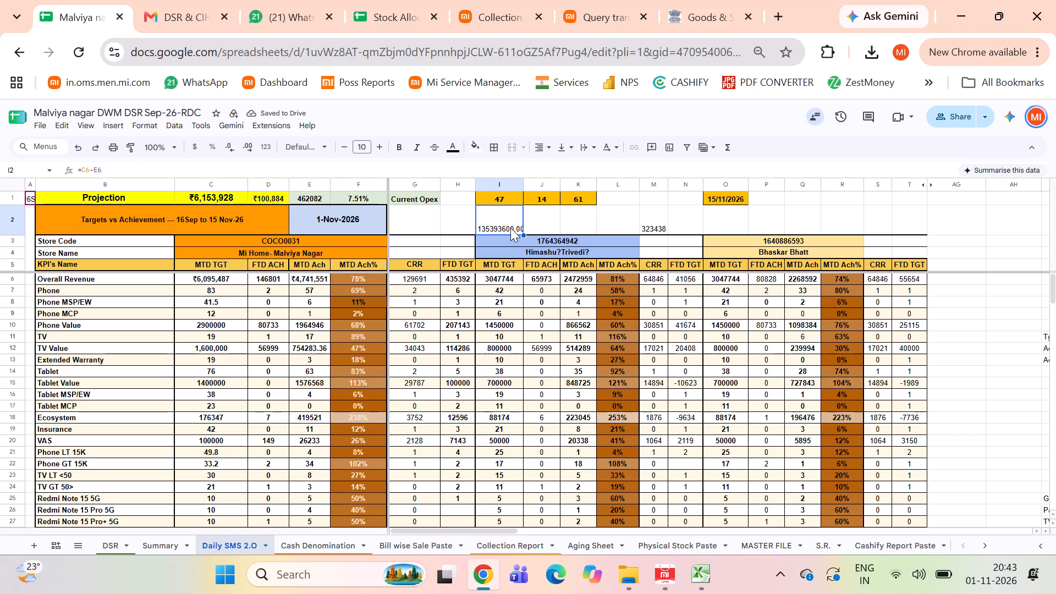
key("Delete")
Enter the formula =C6-E6 in cell H2 to calculate the store's remaining Overall Revenue against the month-to-date target.
key("Left")
key("Left")
key("Right")
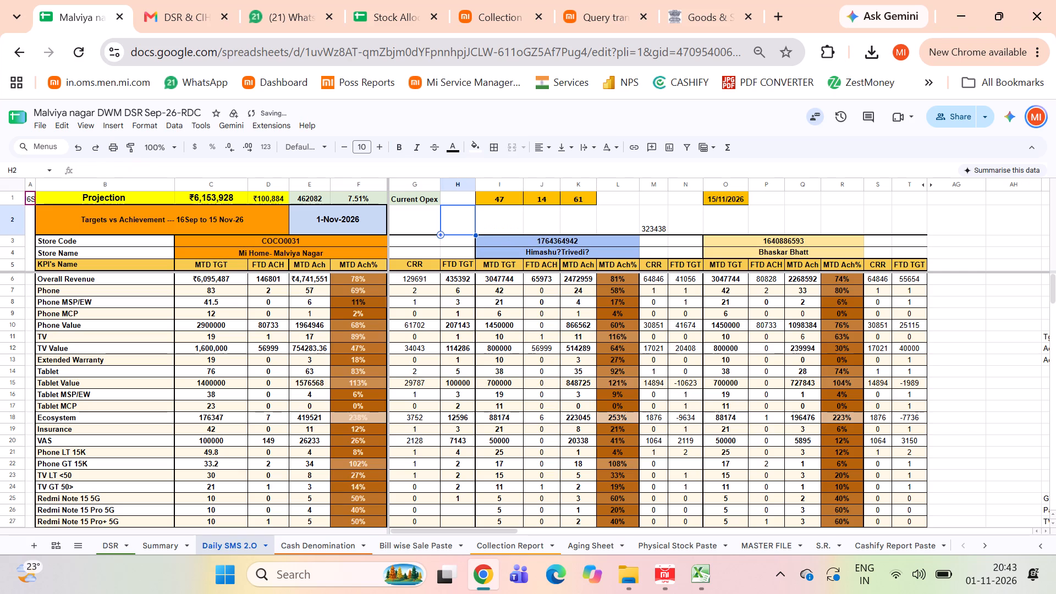
key("equal")
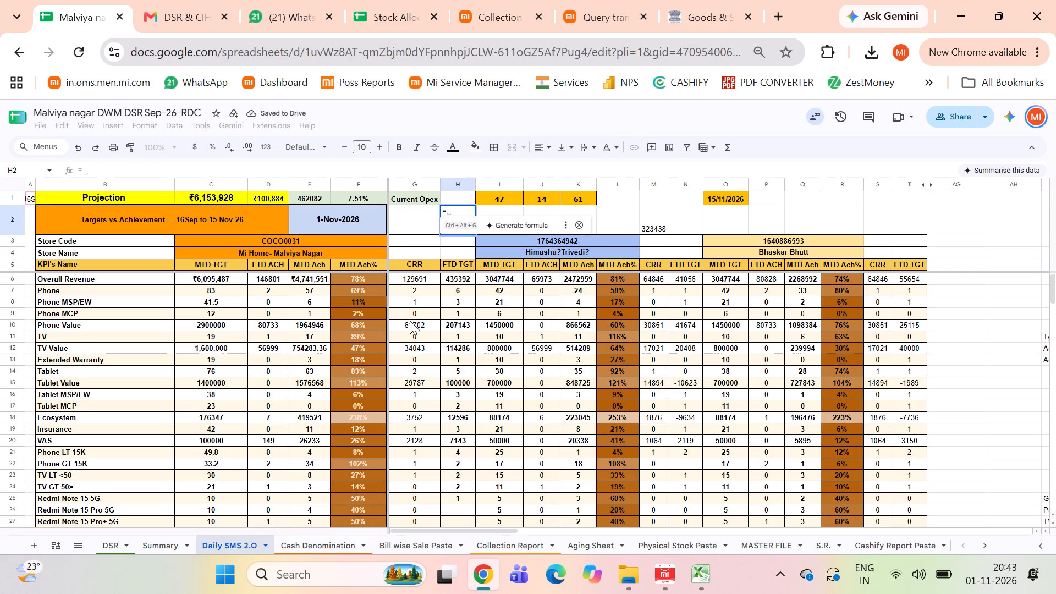
left_click(221, 280)
key("minus")
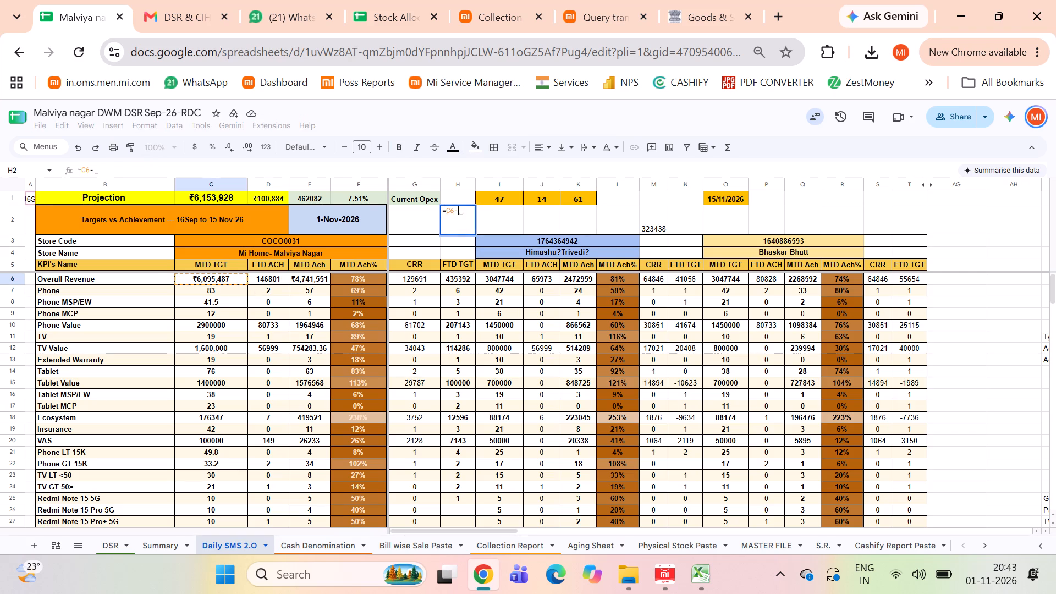
left_click(310, 280)
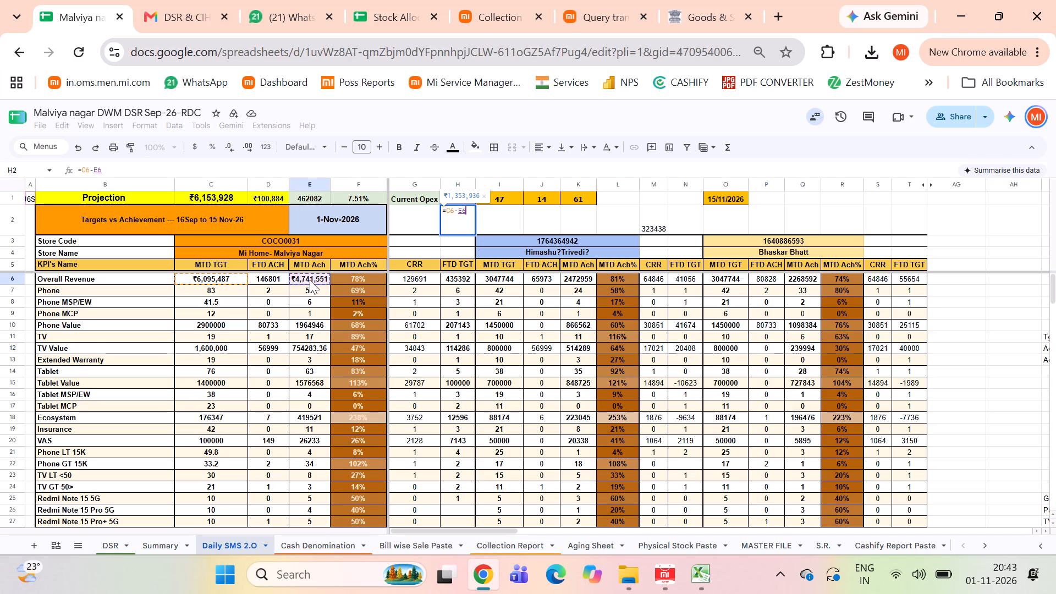
key("Return")
Auto-fit the width of column H to its contents.
left_click(463, 232)
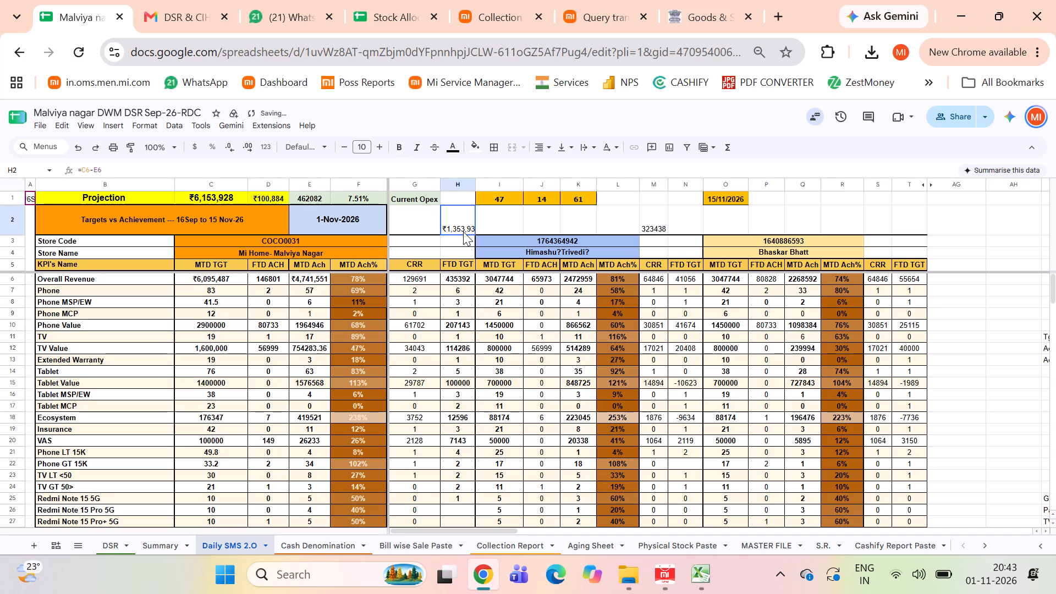
double_click(475, 184)
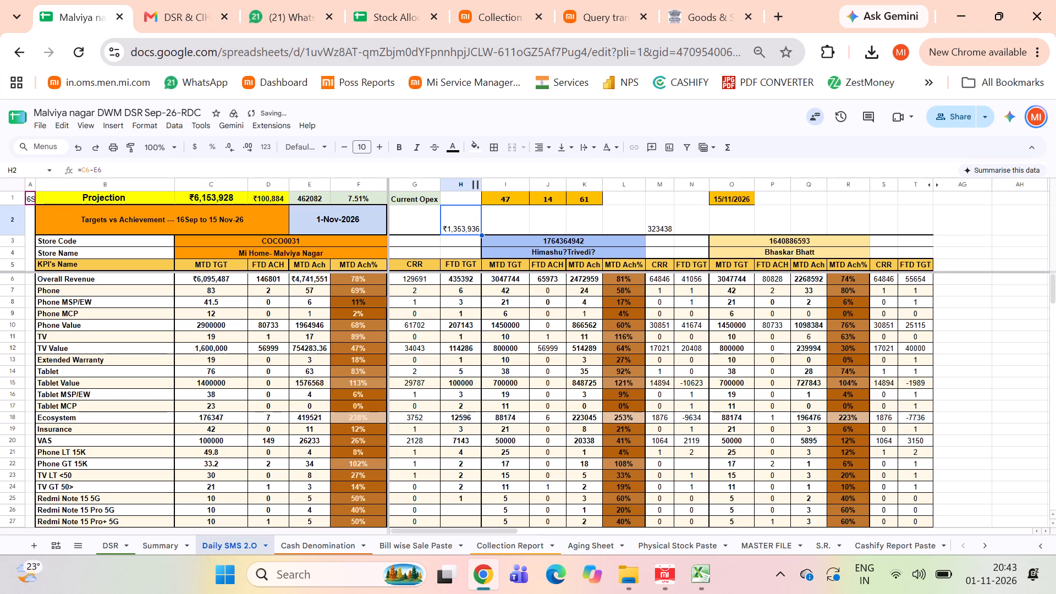
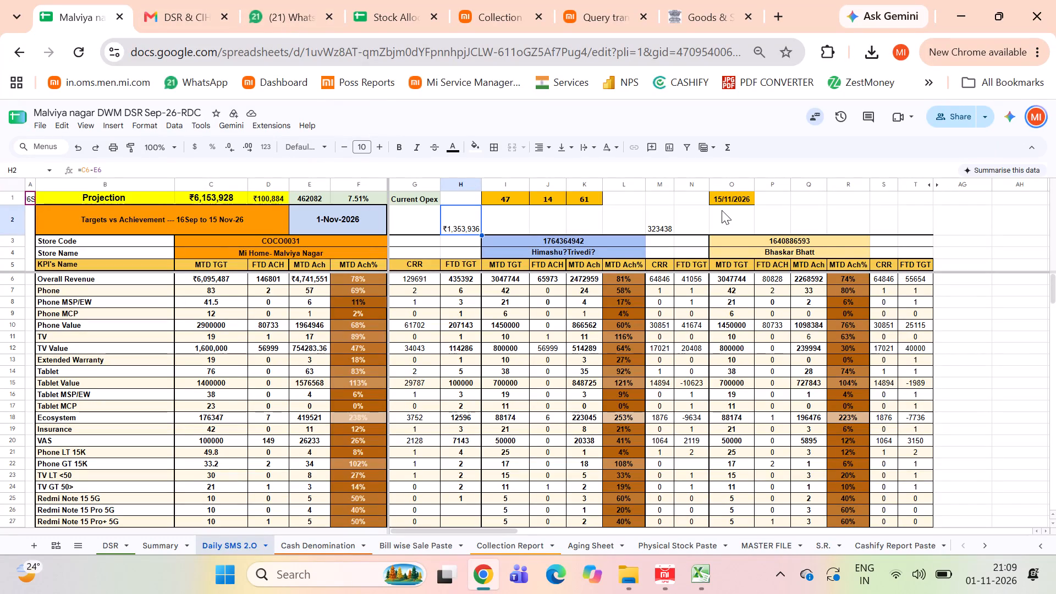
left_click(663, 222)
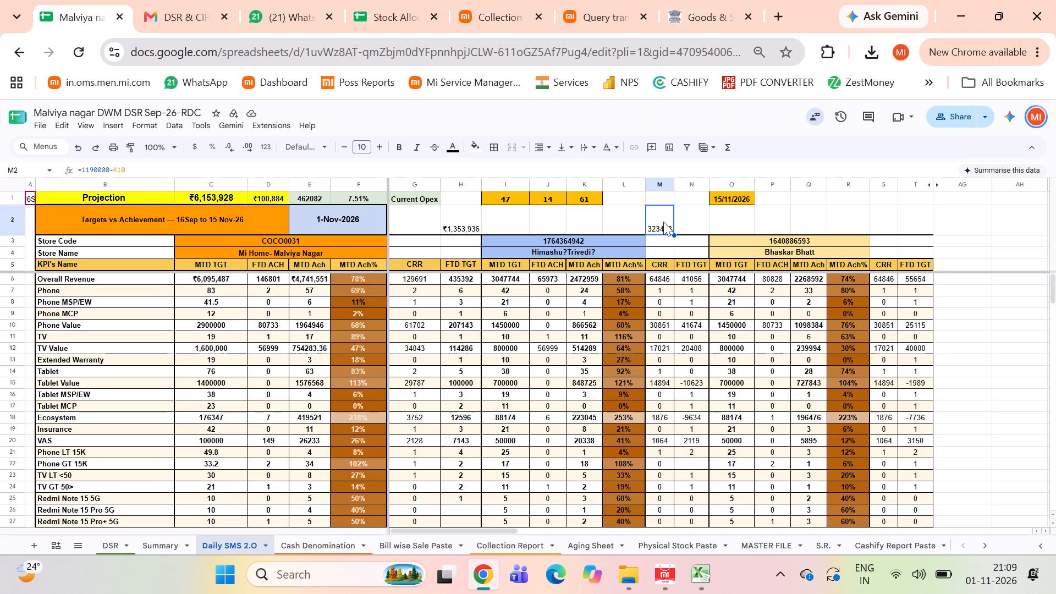
Switch to the Mi Store operation portal and open its finance Cash Stock records.
left_click(496, 16)
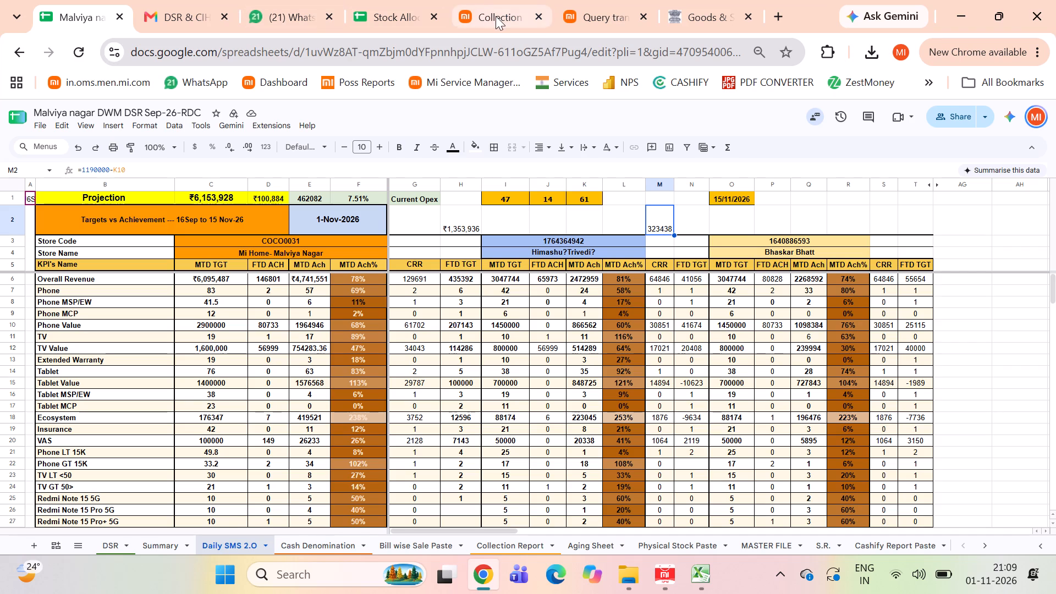
left_click(472, 124)
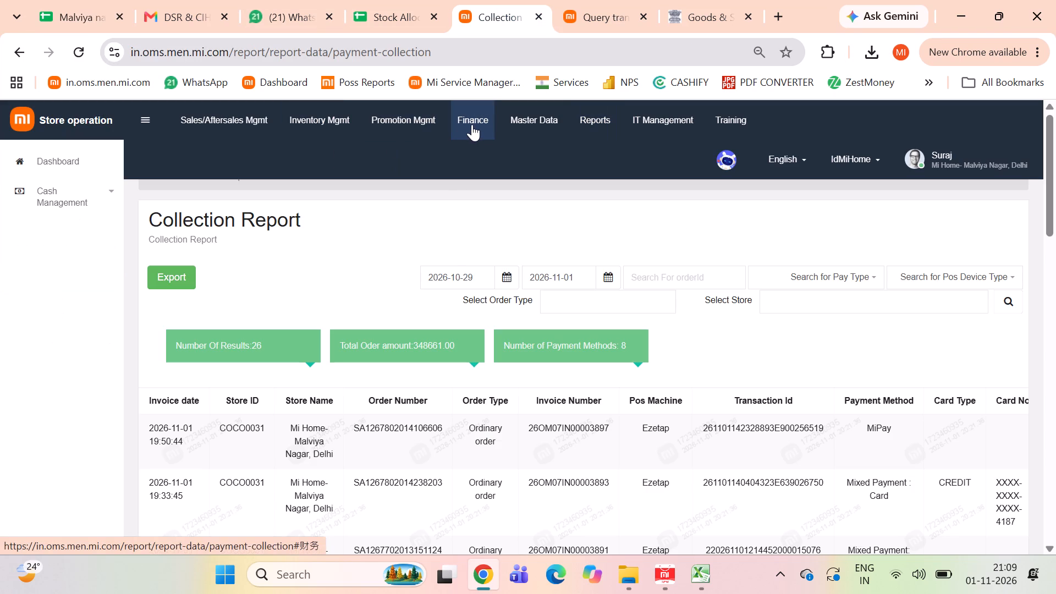
left_click(95, 204)
left_click(80, 296)
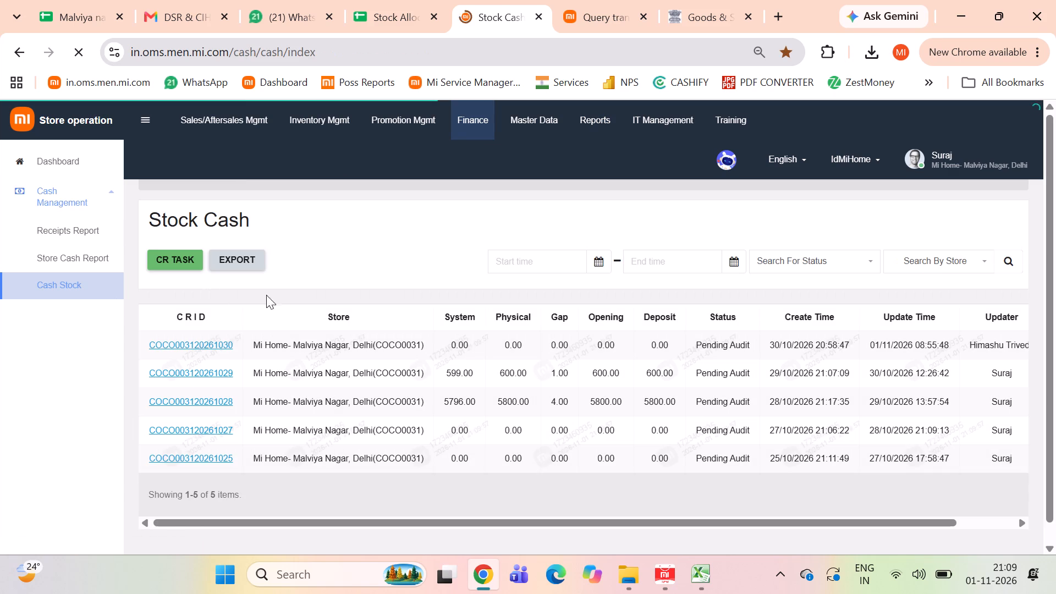
scroll(580, 449, "left", 5)
scroll(712, 420, "right", 5)
Start a new cash record dated 2026-11-01 for the store Mi Home- Malviya Nagar, Delhi(COCO0031).
left_click(182, 268)
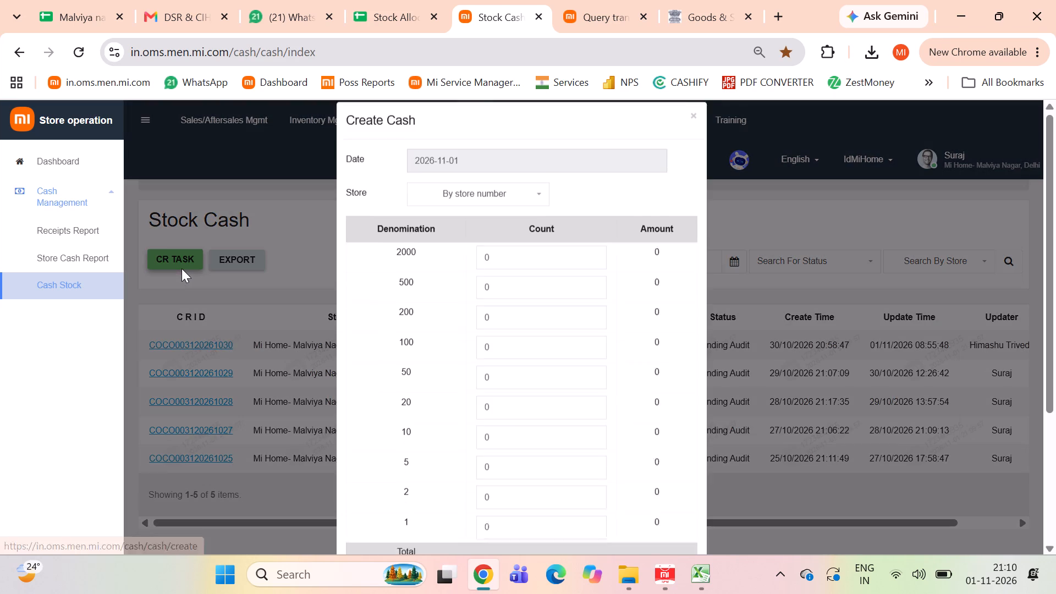
left_click(530, 207)
left_click(455, 286)
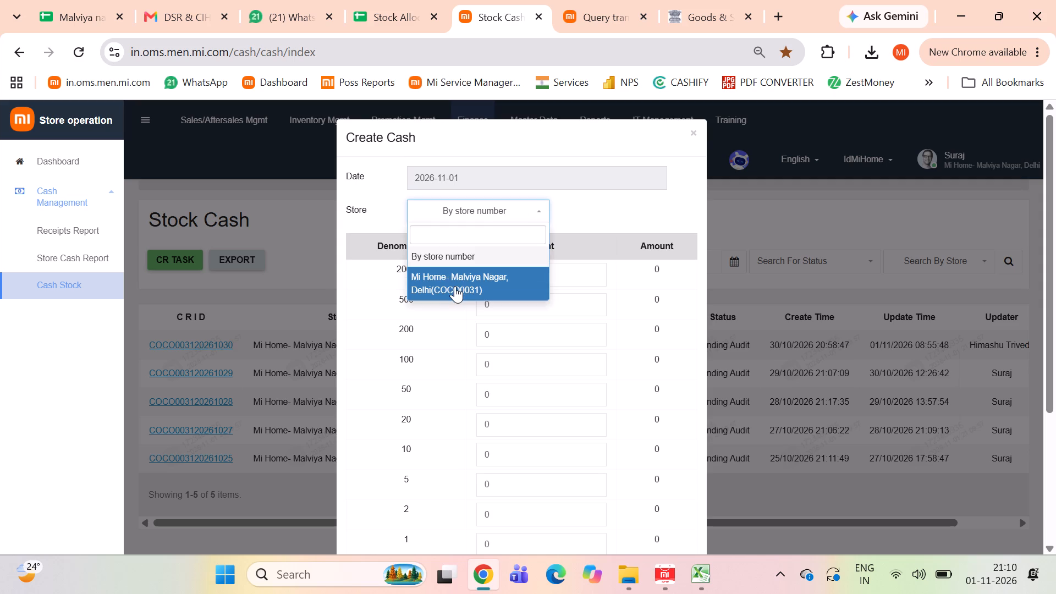
Enter the note counts: 0 for 2000, 1 for 500, 1 for 200 and 2 for 100.
left_click(512, 275)
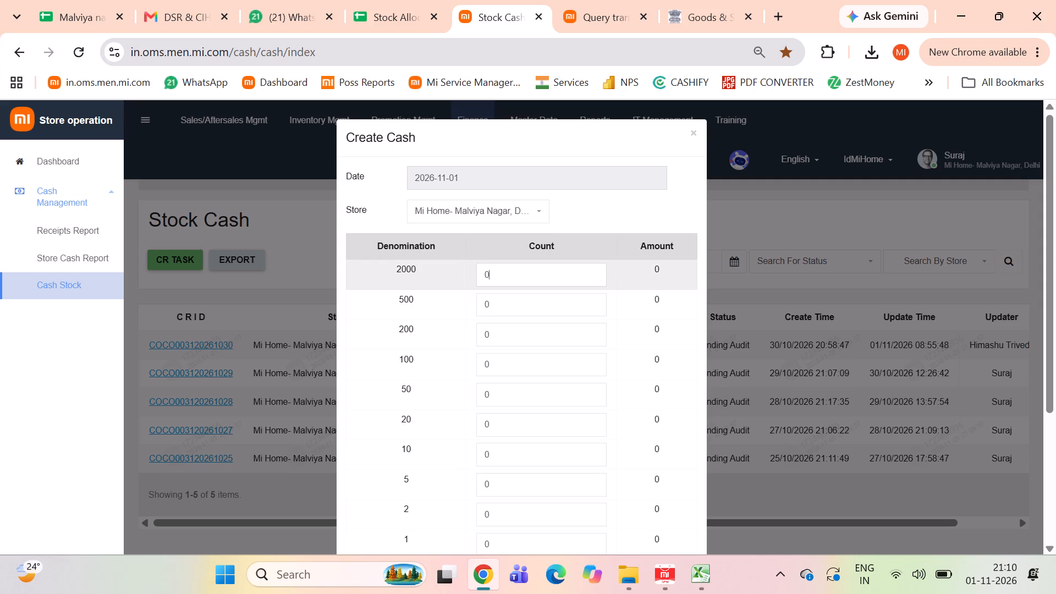
key("Tab")
key("1")
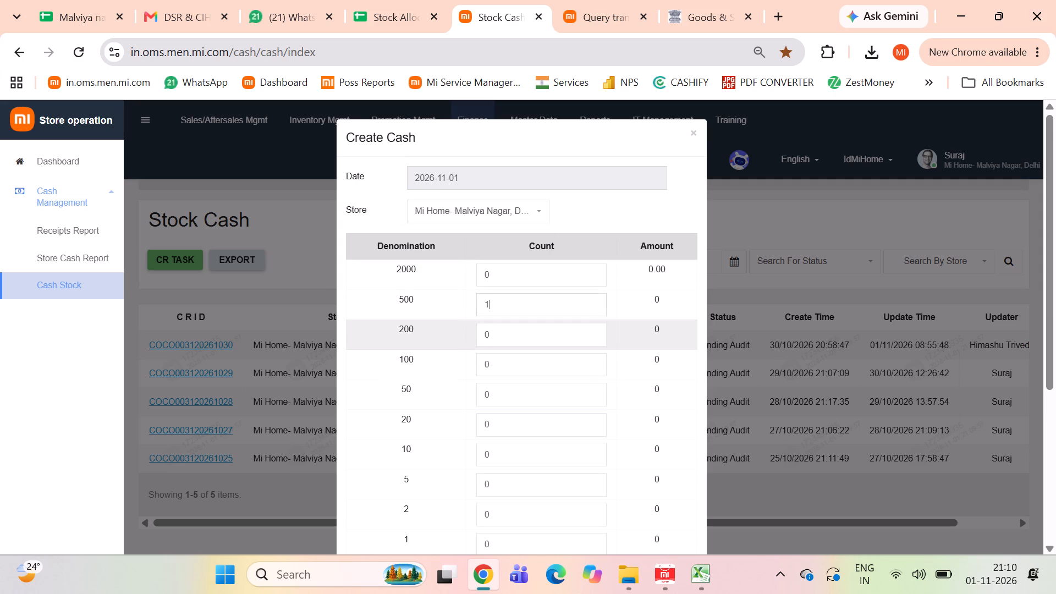
left_click(512, 332)
key("1")
left_click(507, 314)
key("BackSpace")
type("01")
left_click(520, 360)
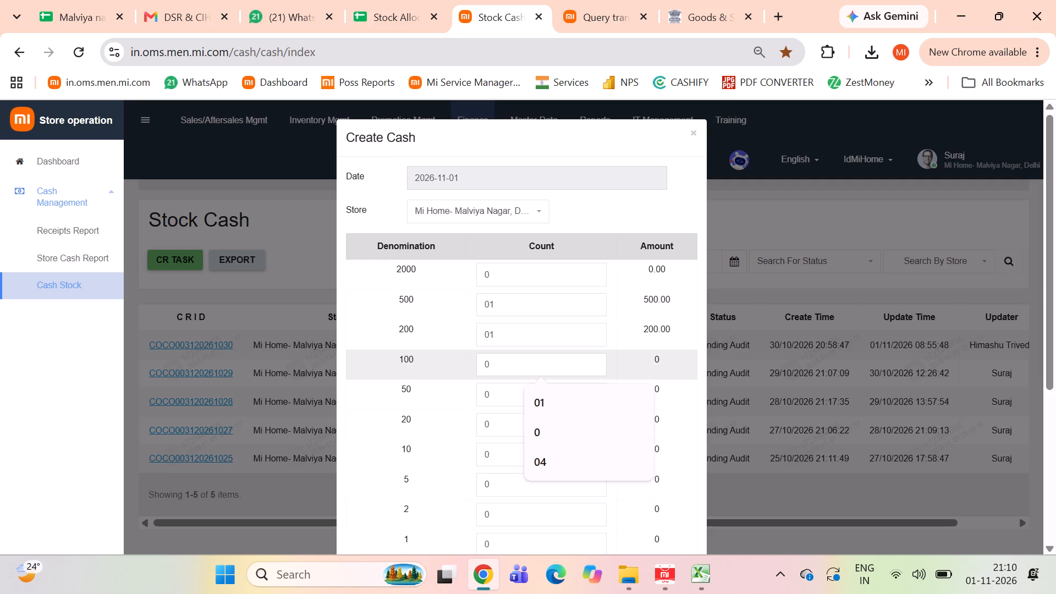
key("2")
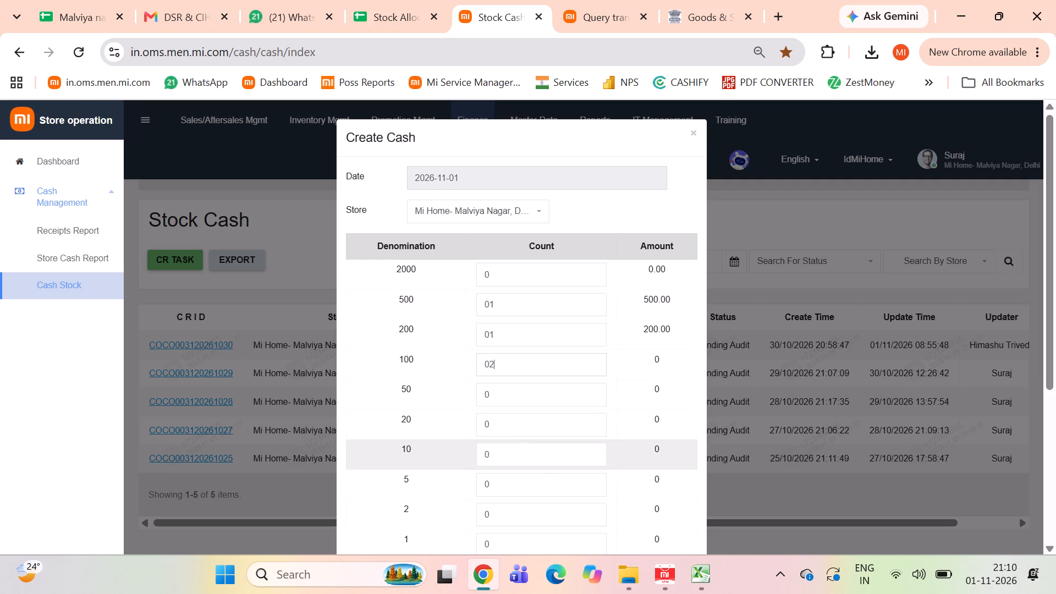
Enter a count of 3 for denomination 10, leaving 50, 20, 5, 2 and 1 at 0.
left_click(520, 450)
key("3")
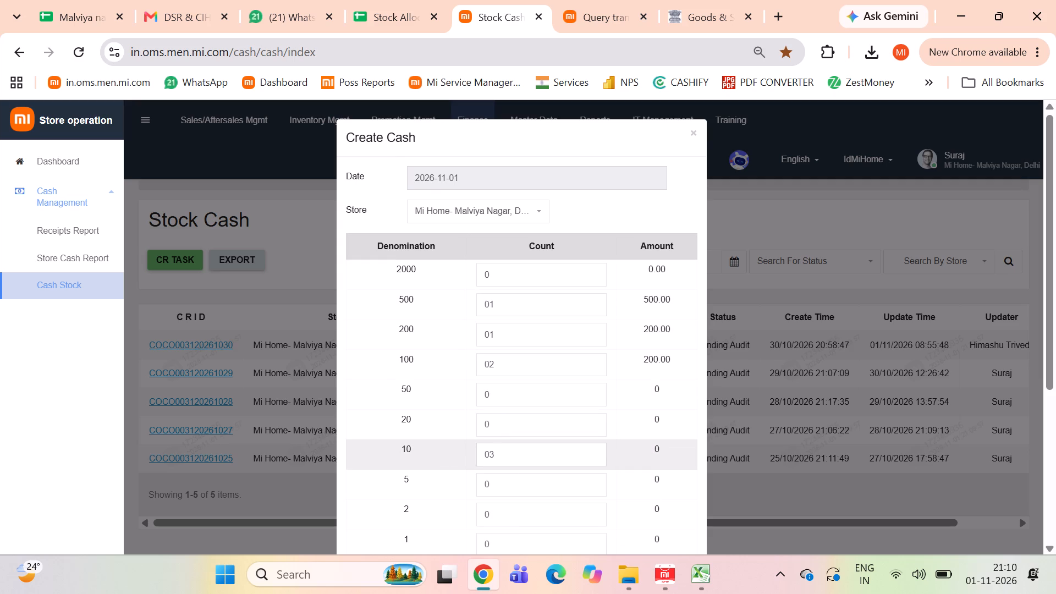
left_click(520, 450)
left_click(523, 463)
left_click(509, 390)
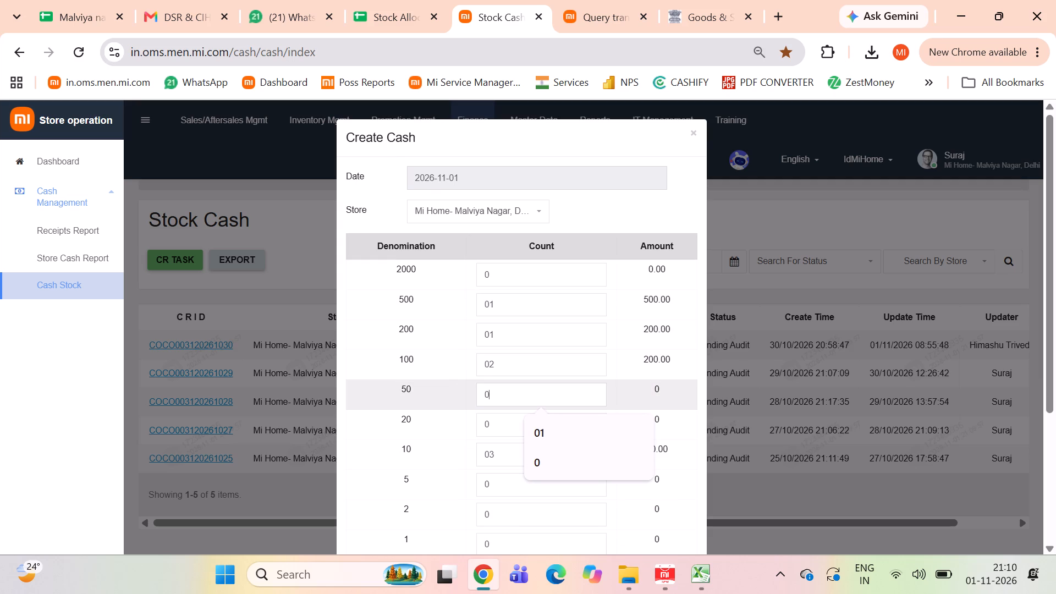
key("Tab")
key("Tab")
key("Tab")
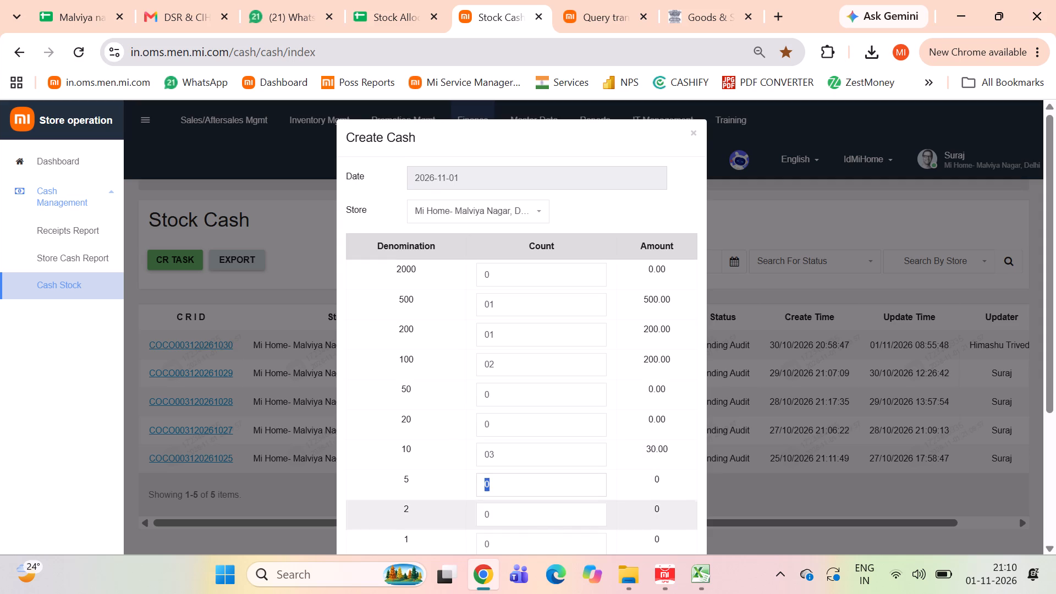
key("Tab")
key("Tab")
key("Tab")
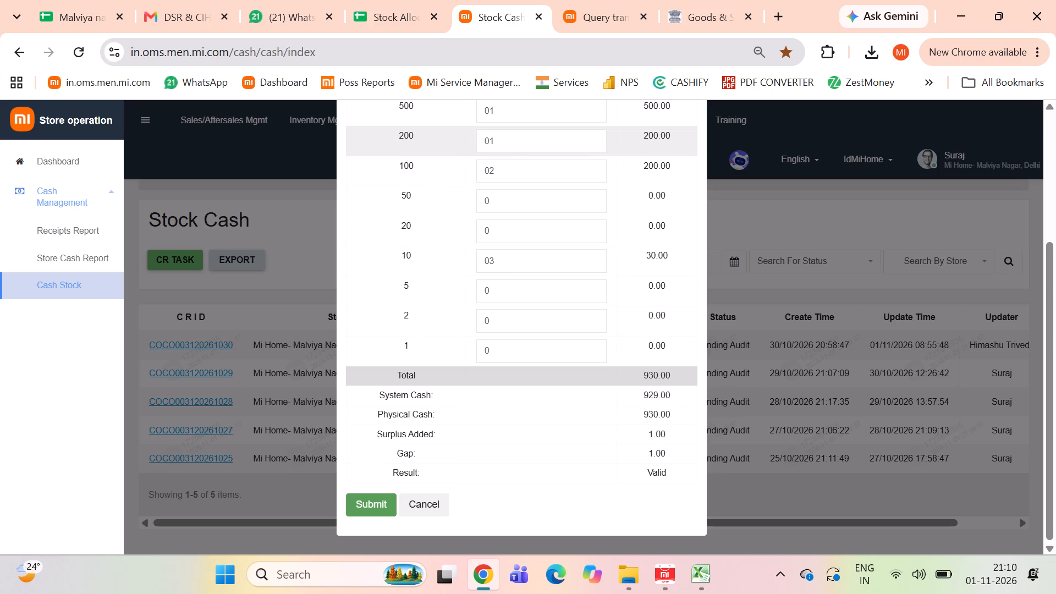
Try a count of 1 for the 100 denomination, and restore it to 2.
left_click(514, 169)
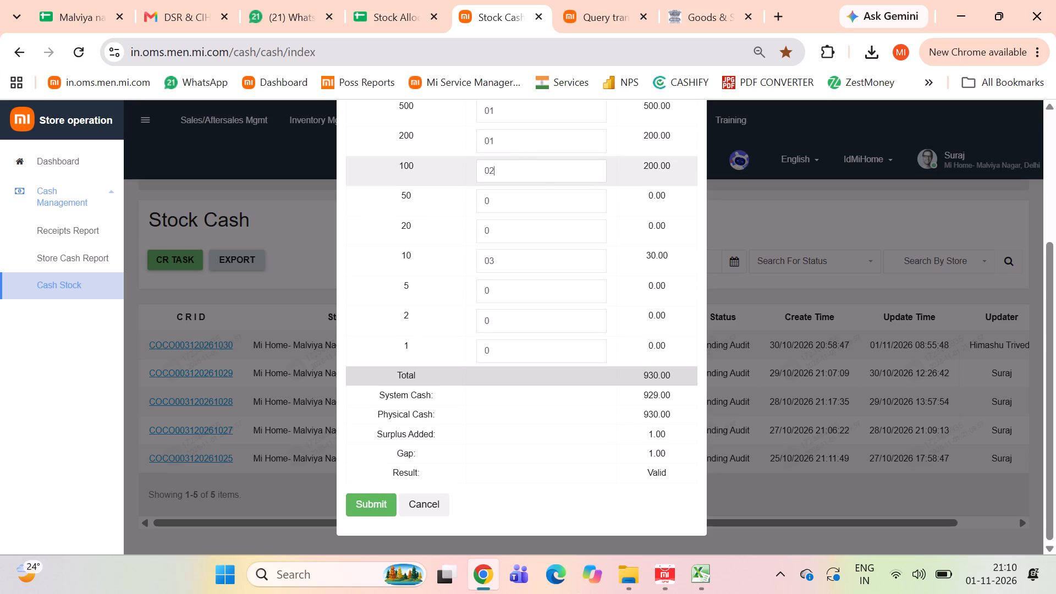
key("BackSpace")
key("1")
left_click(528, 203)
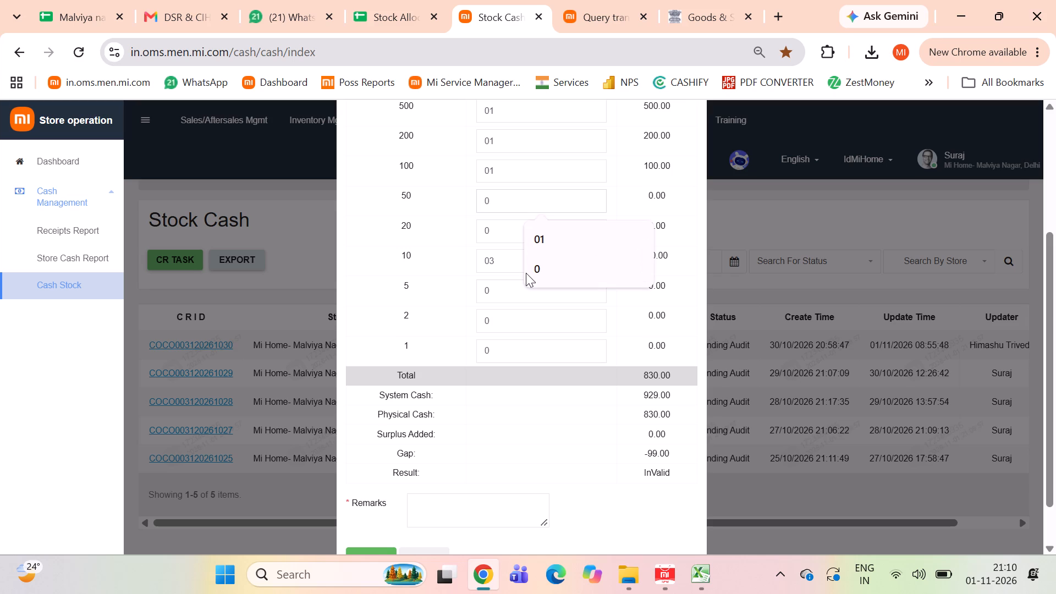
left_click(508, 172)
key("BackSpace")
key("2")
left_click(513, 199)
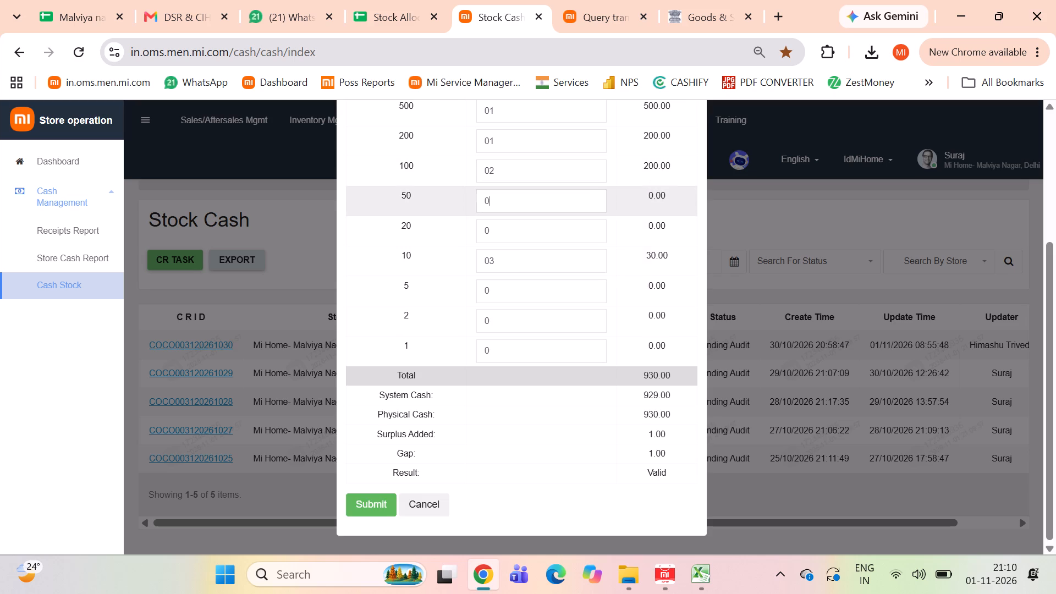
Submit the completed cash denomination record for 2026-11-01.
left_click(497, 269)
left_click(378, 508)
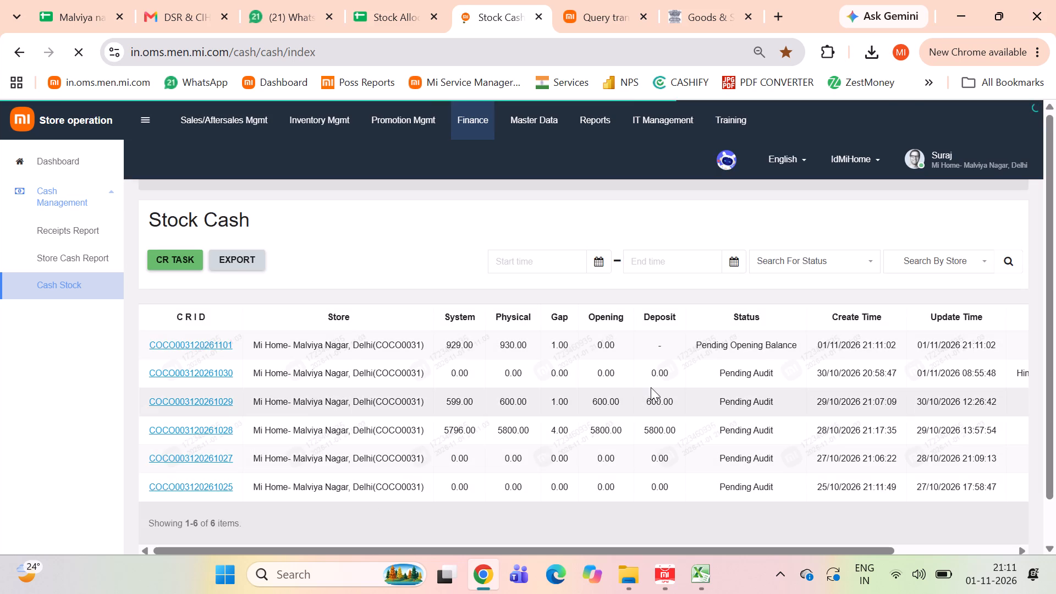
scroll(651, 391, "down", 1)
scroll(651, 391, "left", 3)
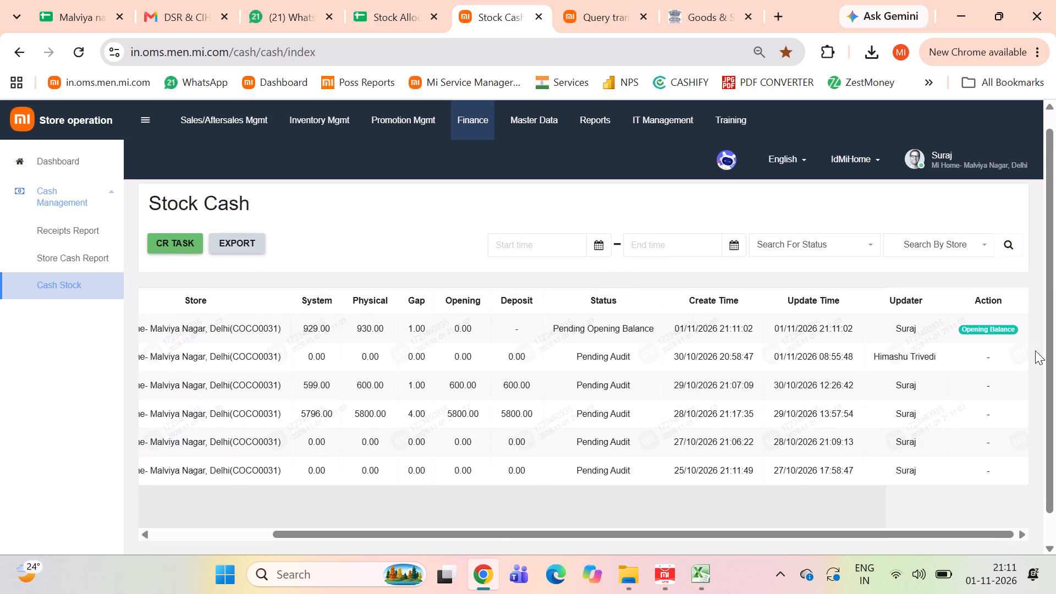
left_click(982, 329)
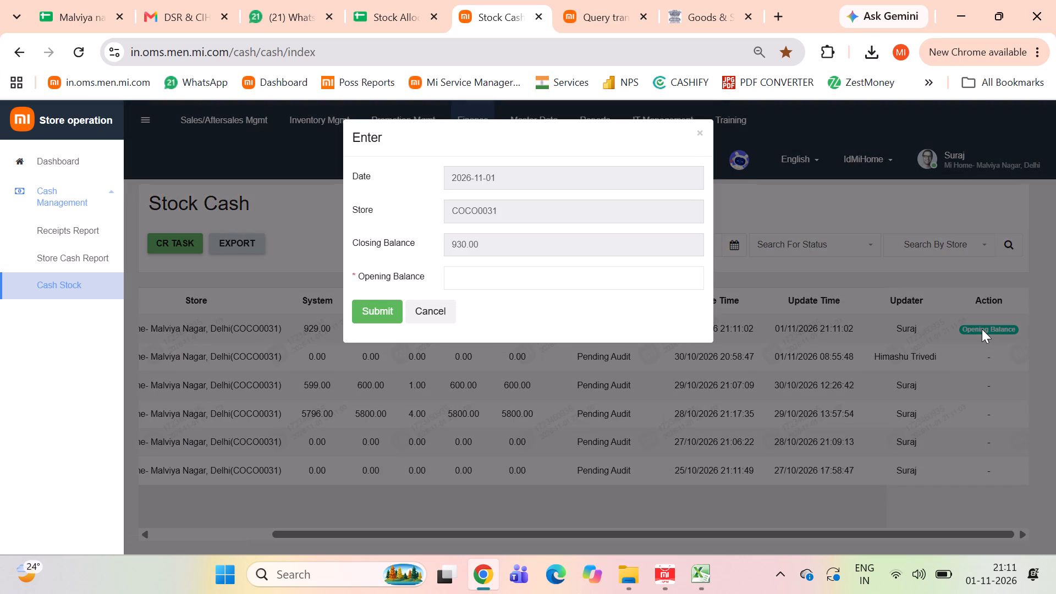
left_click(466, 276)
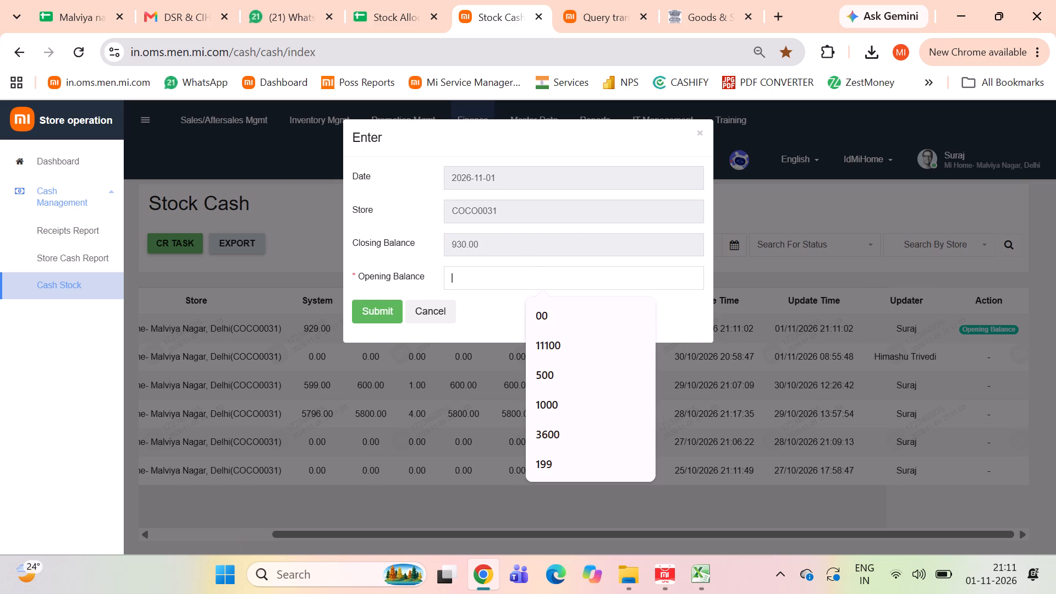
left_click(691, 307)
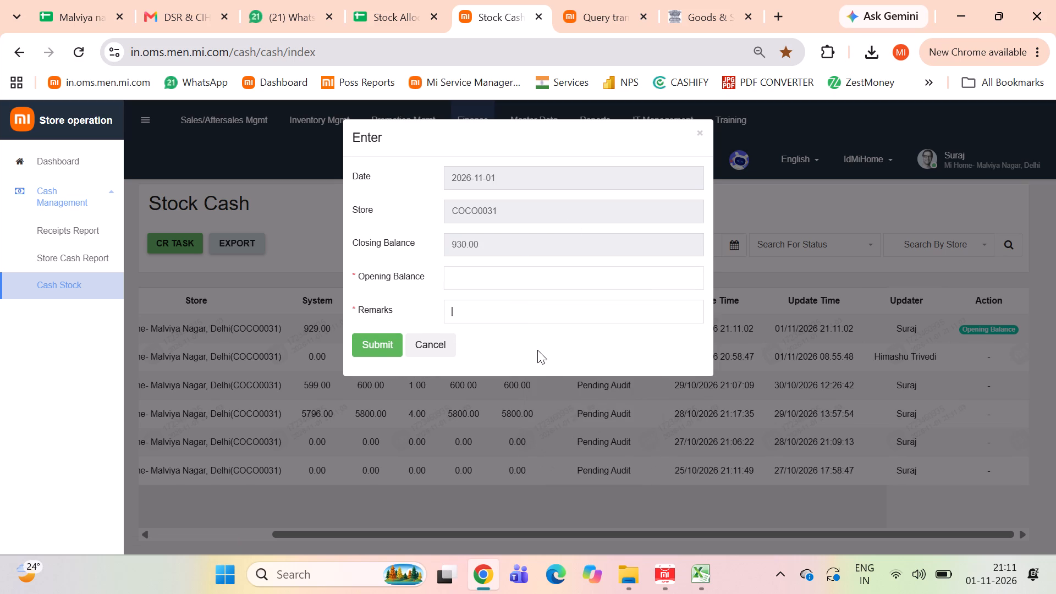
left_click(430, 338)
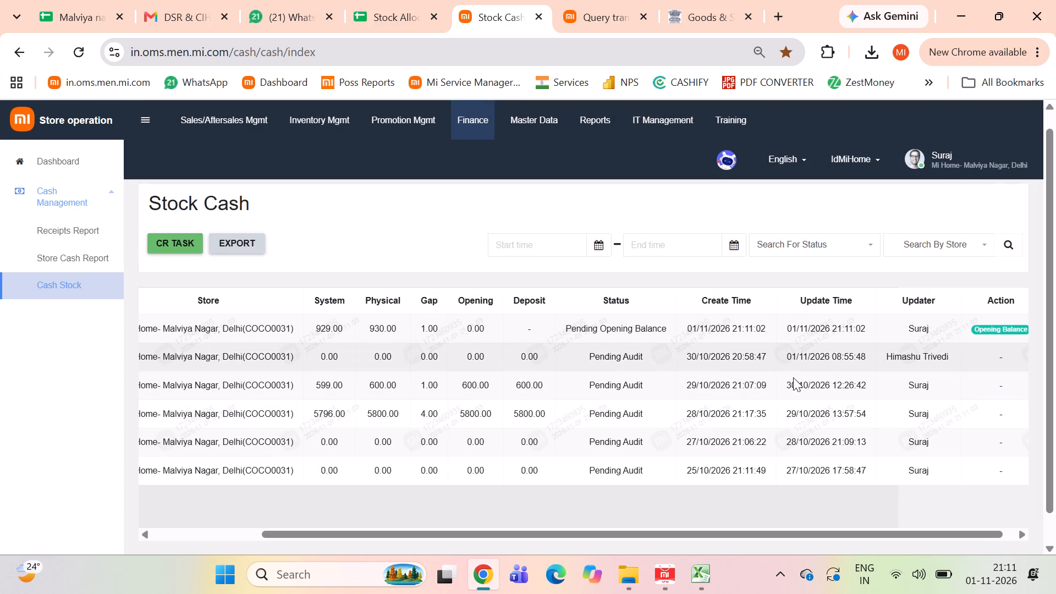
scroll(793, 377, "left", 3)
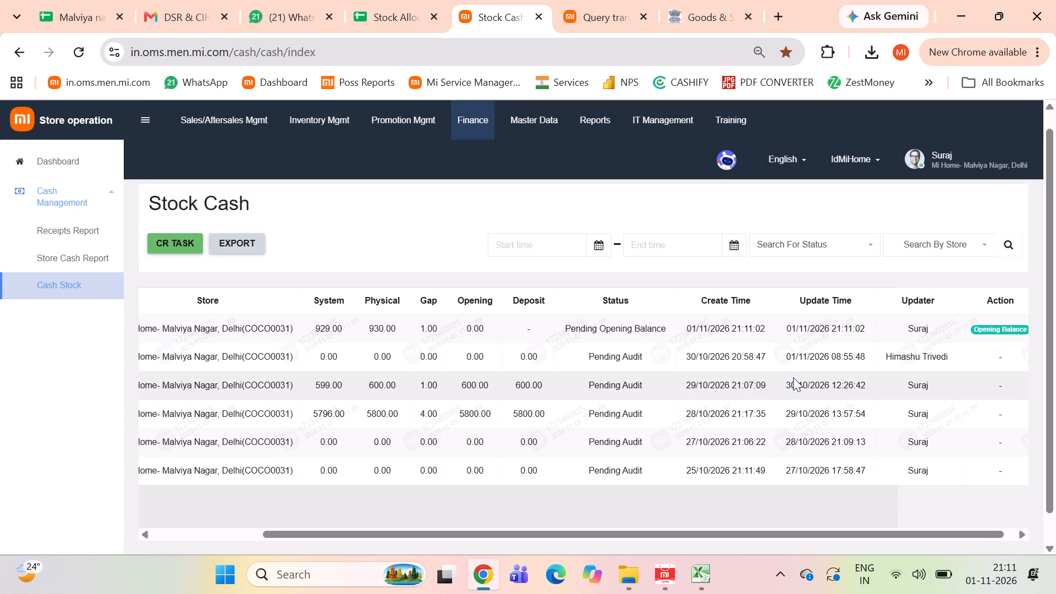